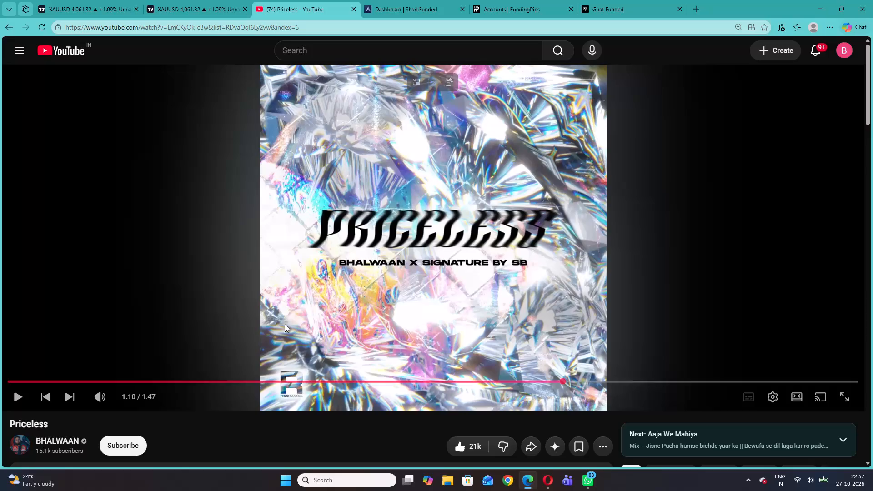
# Switch to the second XAUUSD TradingView chart and examine the 5-minute price action and marked positions through the latest candles.
pyautogui.click(198, 9)
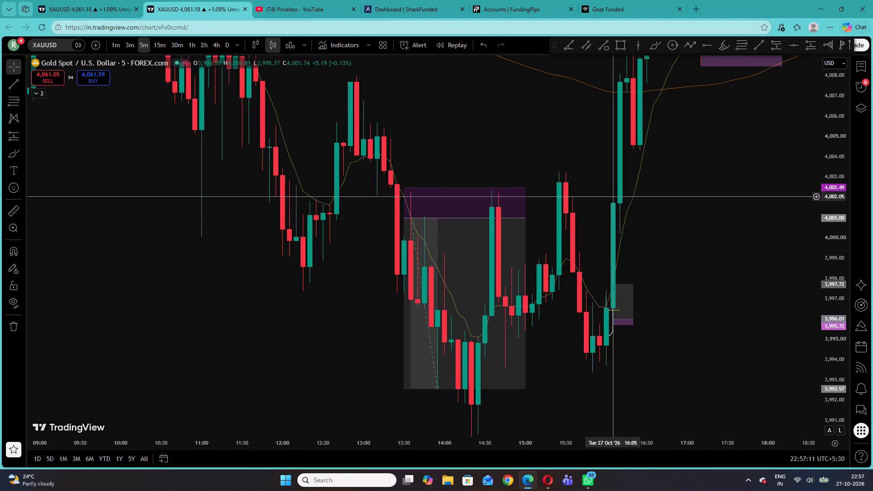
pyautogui.moveTo(831, 173); pyautogui.dragTo(804, 287)
pyautogui.moveTo(739, 208); pyautogui.dragTo(596, 308)
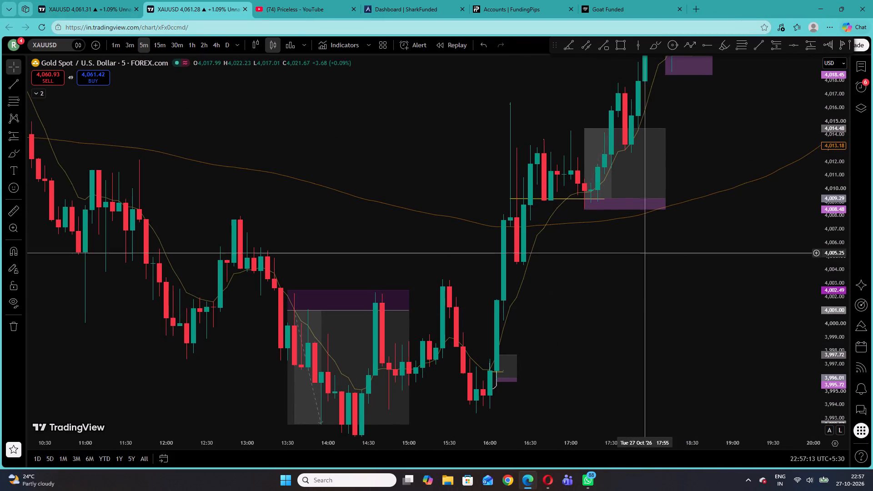
pyautogui.moveTo(707, 118); pyautogui.dragTo(622, 282)
pyautogui.moveTo(722, 179); pyautogui.dragTo(617, 283)
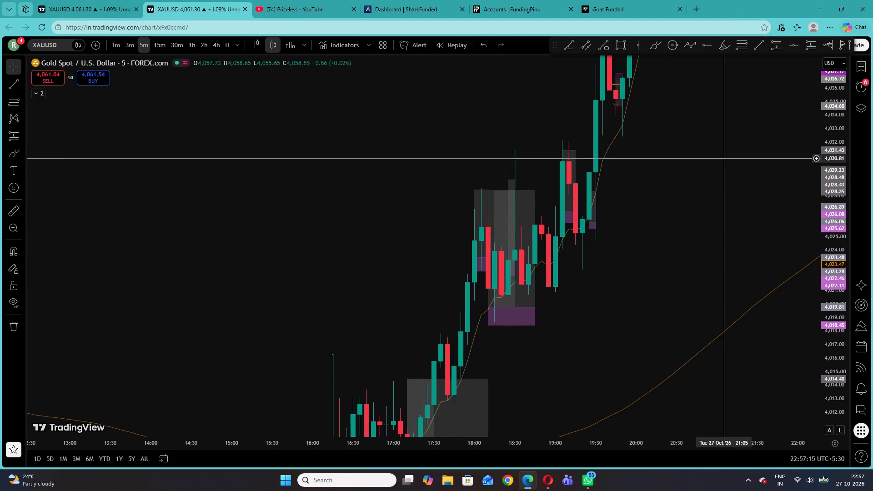
pyautogui.moveTo(705, 152); pyautogui.dragTo(605, 275)
pyautogui.moveTo(723, 132); pyautogui.dragTo(607, 294)
pyautogui.moveTo(706, 153); pyautogui.dragTo(617, 344)
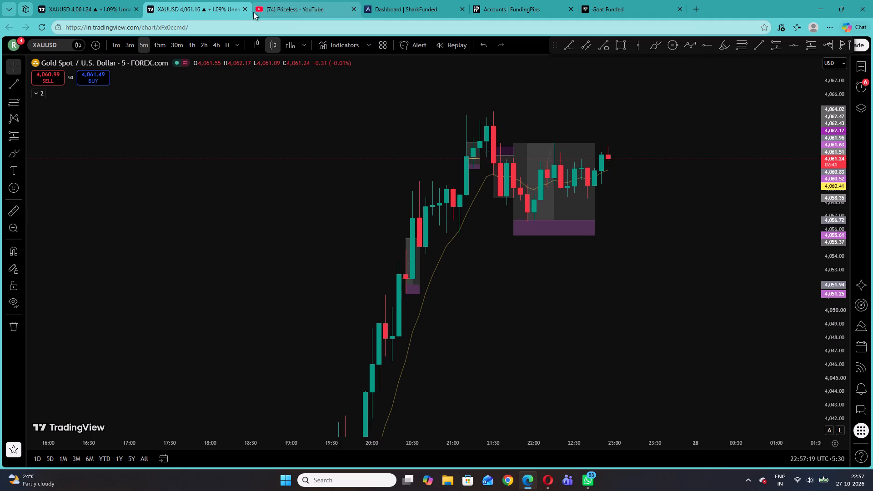
# Close the SharkFunded dashboard, FundingPips accounts and Goat Funded pages.
pyautogui.click(463, 7)
pyautogui.click(463, 7)
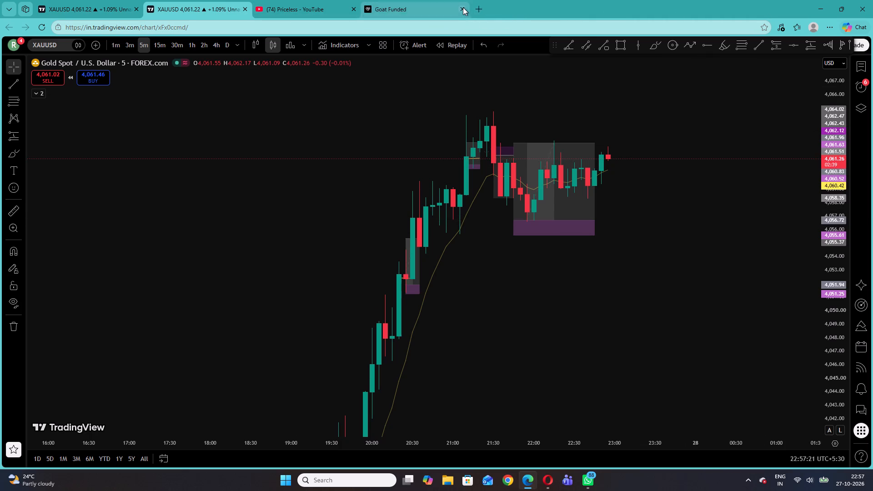
pyautogui.click(463, 7)
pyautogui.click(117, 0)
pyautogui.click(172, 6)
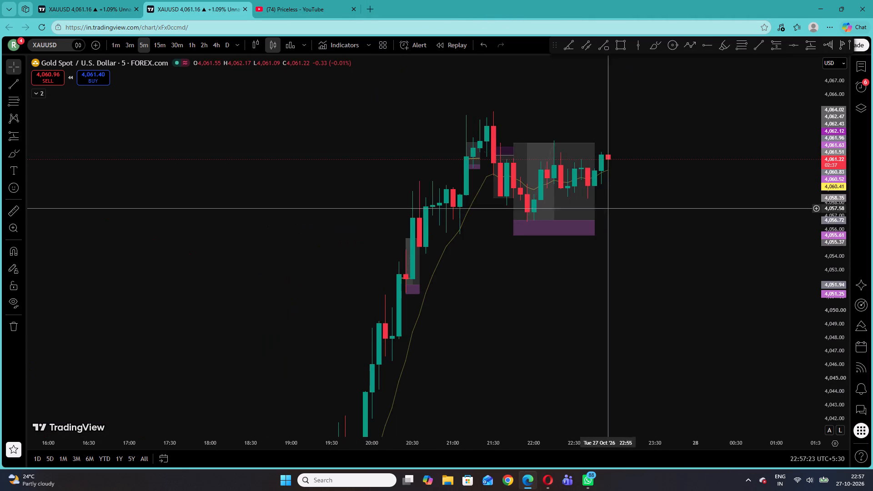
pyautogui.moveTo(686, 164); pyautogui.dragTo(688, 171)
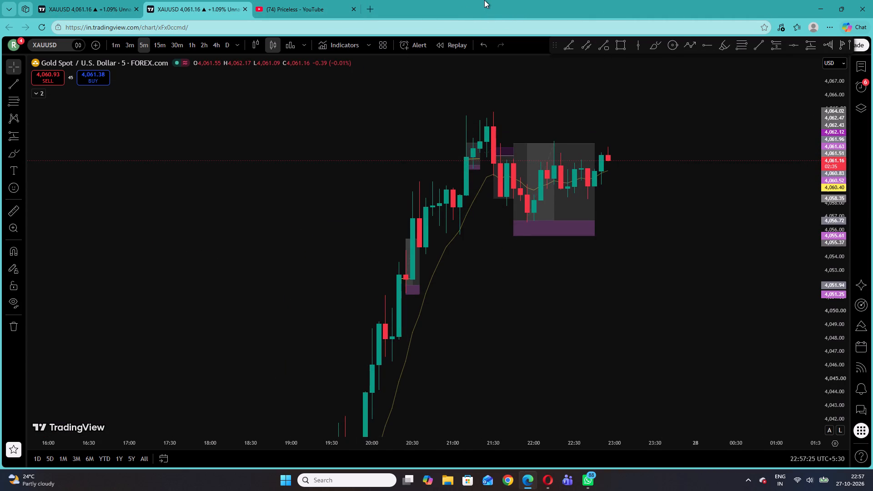
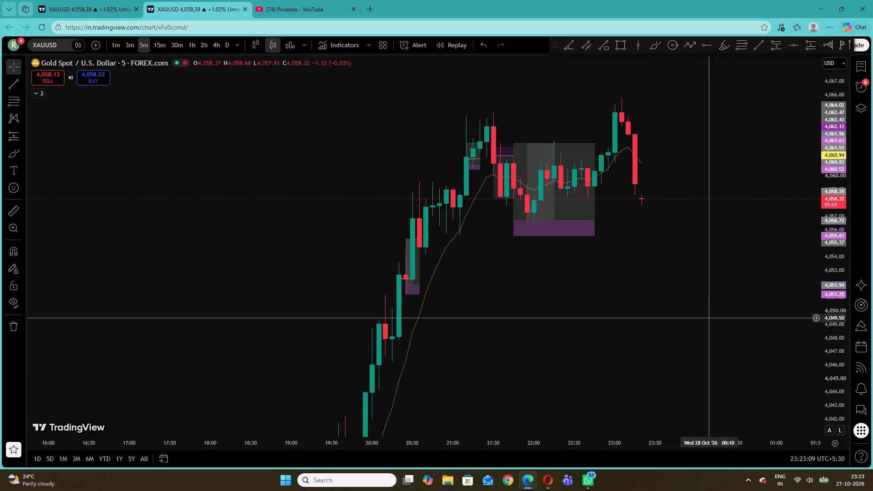
# Examine the XAUUSD 5-minute rally from about 18:00 through the latest candles, including the marked positions.
pyautogui.moveTo(830, 312); pyautogui.dragTo(823, 234)
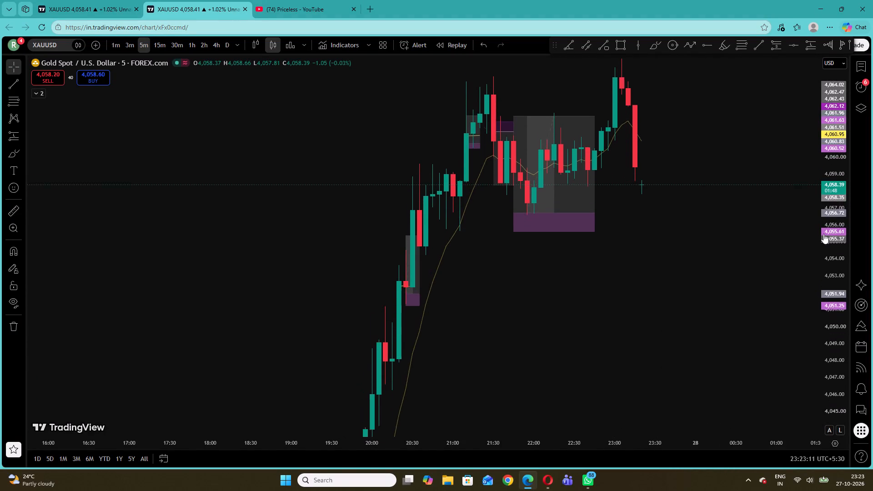
pyautogui.moveTo(686, 341); pyautogui.dragTo(738, 152)
pyautogui.moveTo(700, 152); pyautogui.dragTo(758, 267)
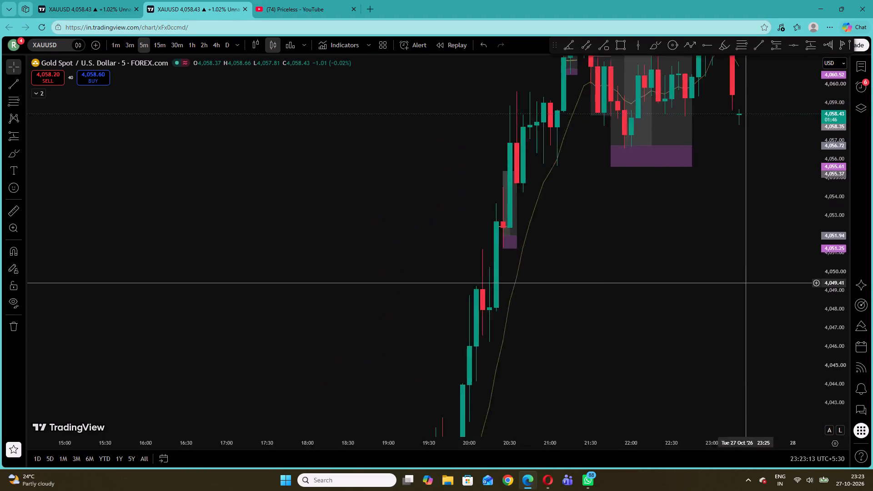
pyautogui.moveTo(758, 267); pyautogui.dragTo(798, 231)
pyautogui.moveTo(843, 230); pyautogui.dragTo(828, 306)
pyautogui.moveTo(585, 366); pyautogui.dragTo(550, 187)
pyautogui.moveTo(582, 320); pyautogui.dragTo(585, 316)
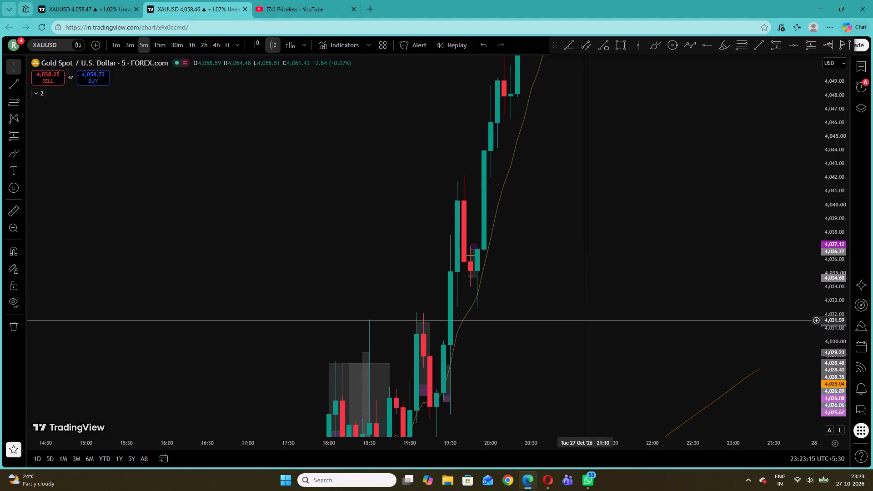
pyautogui.moveTo(585, 316); pyautogui.dragTo(624, 184)
pyautogui.moveTo(616, 222); pyautogui.dragTo(627, 177)
pyautogui.moveTo(594, 182); pyautogui.dragTo(474, 341)
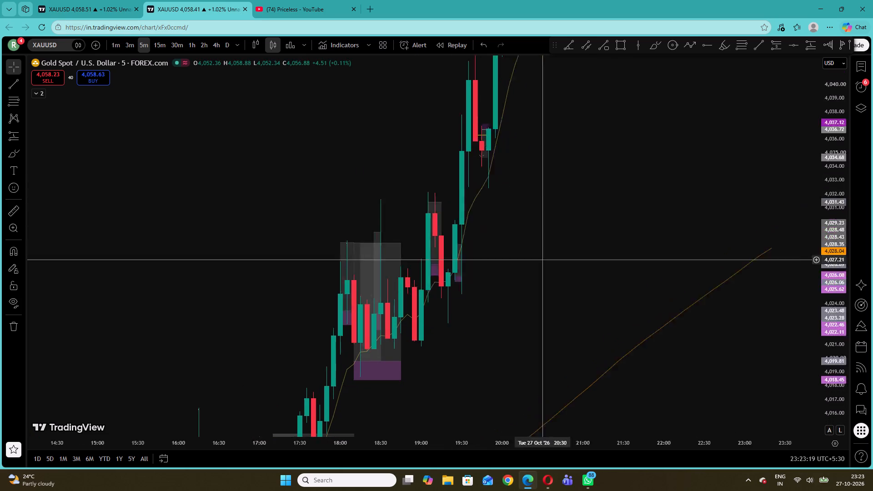
pyautogui.moveTo(474, 341); pyautogui.dragTo(375, 427)
pyautogui.moveTo(498, 180); pyautogui.dragTo(404, 441)
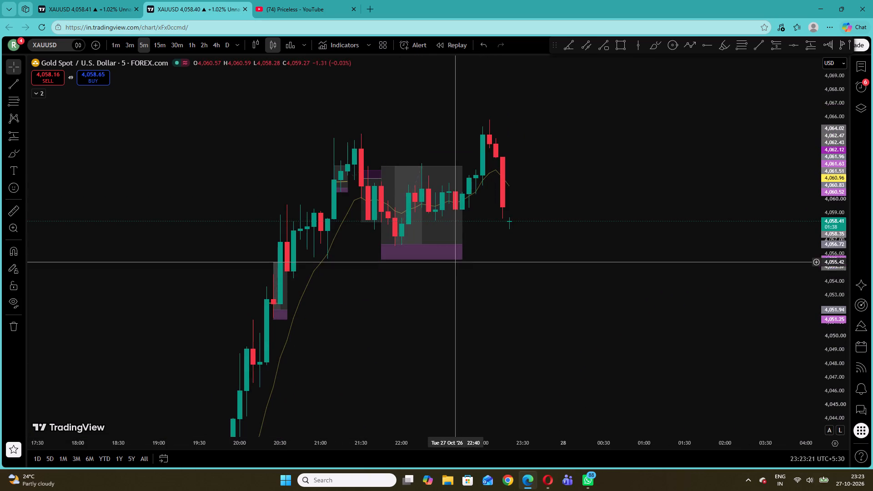
# Draw a rectangle from 21:00 to 21:55 between about 4,057.71 and 4,055.8, beneath the candles before the large marked long position.
pyautogui.click(24, 147)
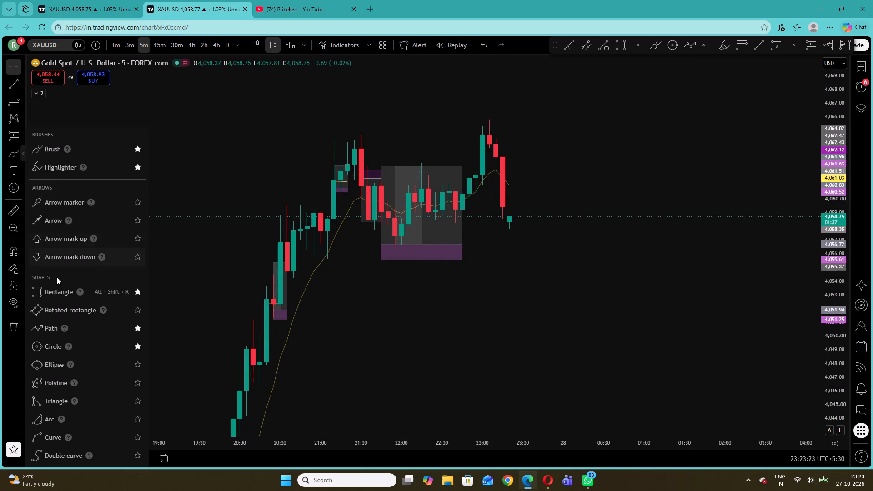
pyautogui.click(55, 292)
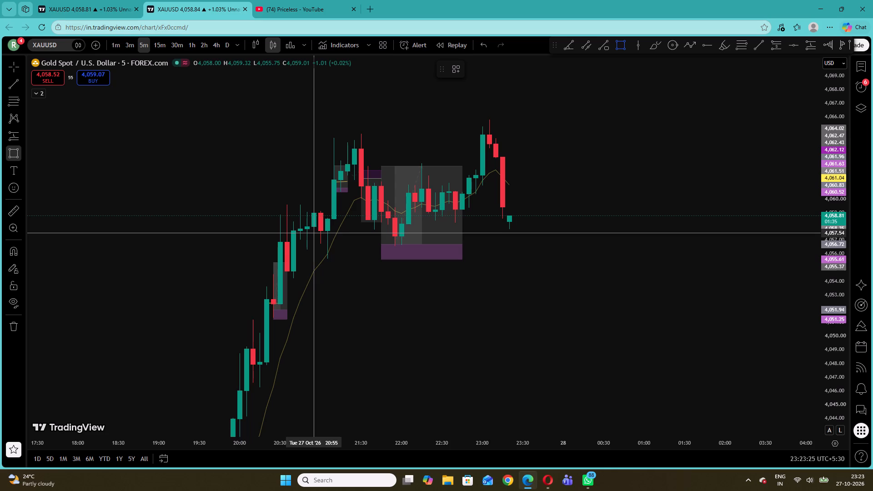
pyautogui.click(317, 230)
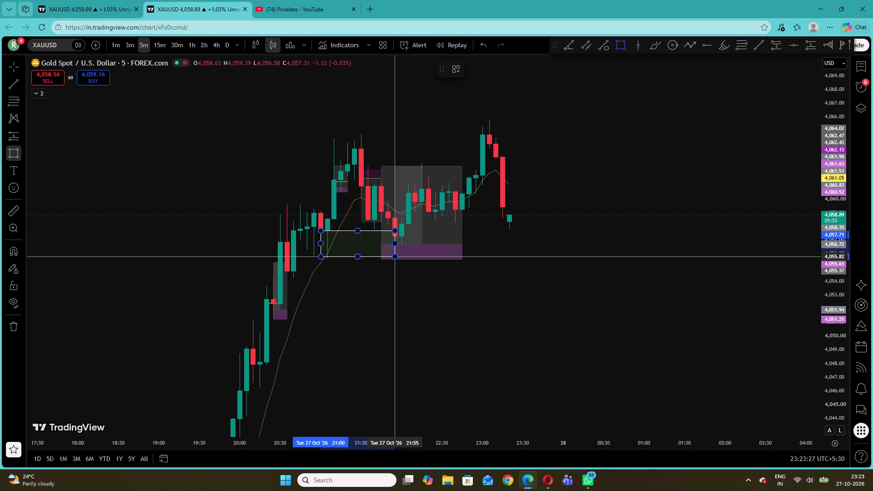
pyautogui.click(393, 257)
pyautogui.moveTo(427, 279); pyautogui.dragTo(436, 280)
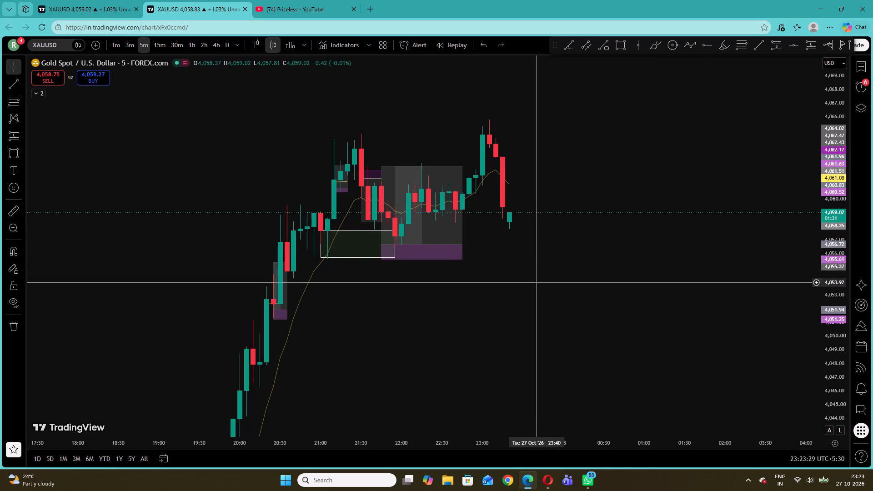
# Draw a small rectangle from about 17:05 to 17:30 between about 4,009.85 and 4,008.47, over the long position's entry area.
pyautogui.moveTo(547, 254); pyautogui.dragTo(577, 216)
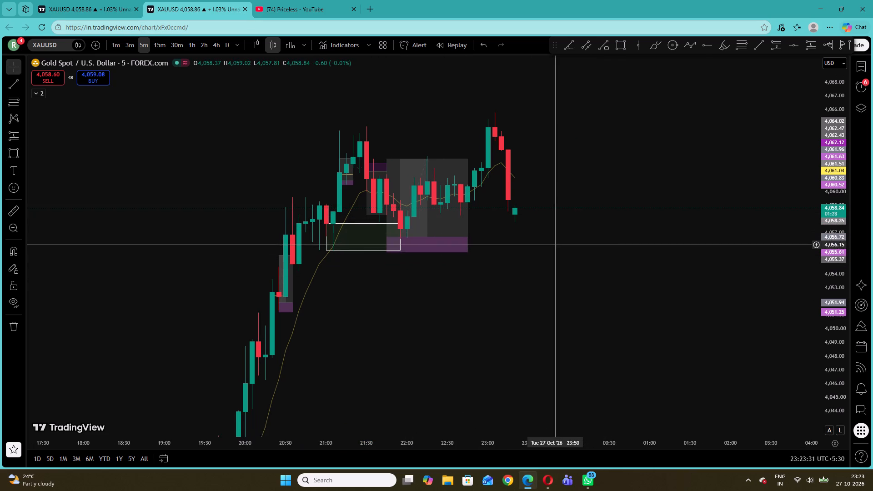
pyautogui.moveTo(577, 216); pyautogui.dragTo(657, 128)
pyautogui.moveTo(478, 328); pyautogui.dragTo(724, 144)
pyautogui.moveTo(590, 352); pyautogui.dragTo(658, 143)
pyautogui.moveTo(601, 343); pyautogui.dragTo(561, 320)
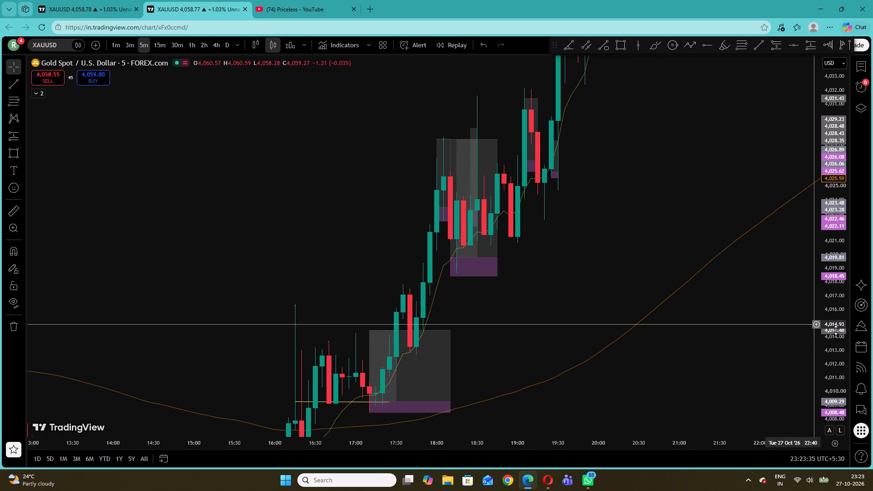
pyautogui.moveTo(841, 290); pyautogui.dragTo(822, 346)
pyautogui.moveTo(543, 281); pyautogui.dragTo(599, 182)
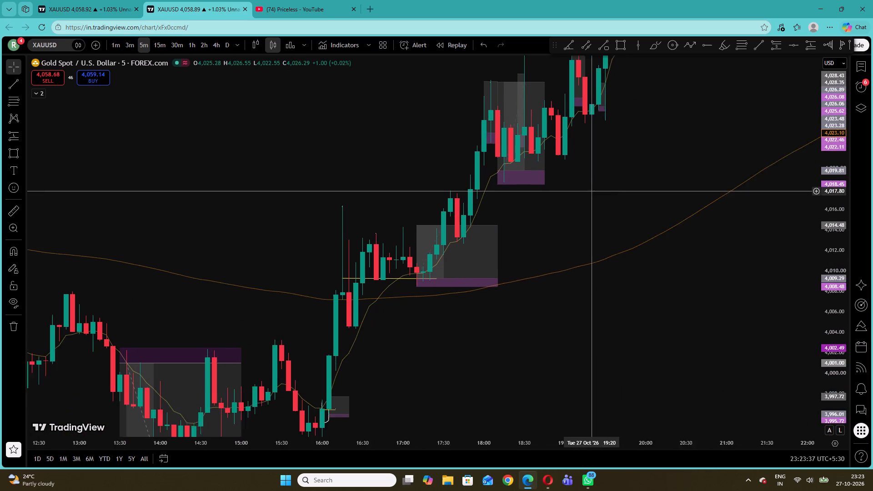
pyautogui.moveTo(599, 182); pyautogui.dragTo(606, 173)
pyautogui.moveTo(826, 329); pyautogui.dragTo(831, 195)
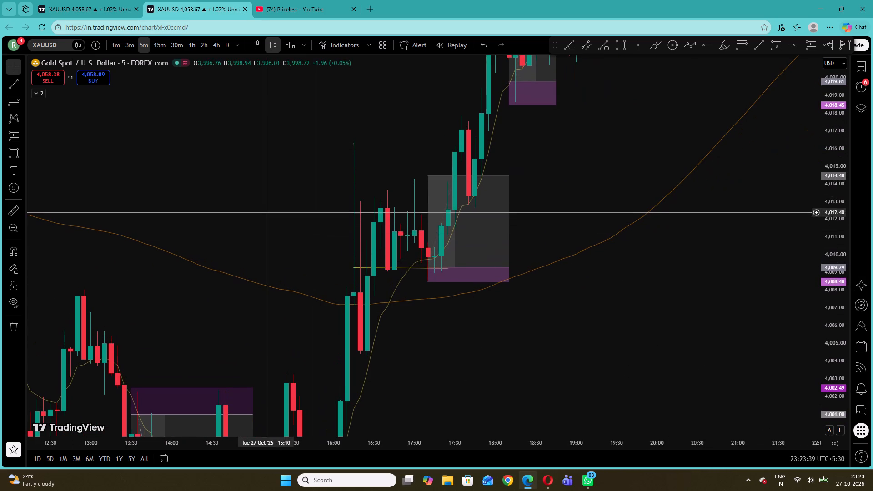
pyautogui.click(15, 153)
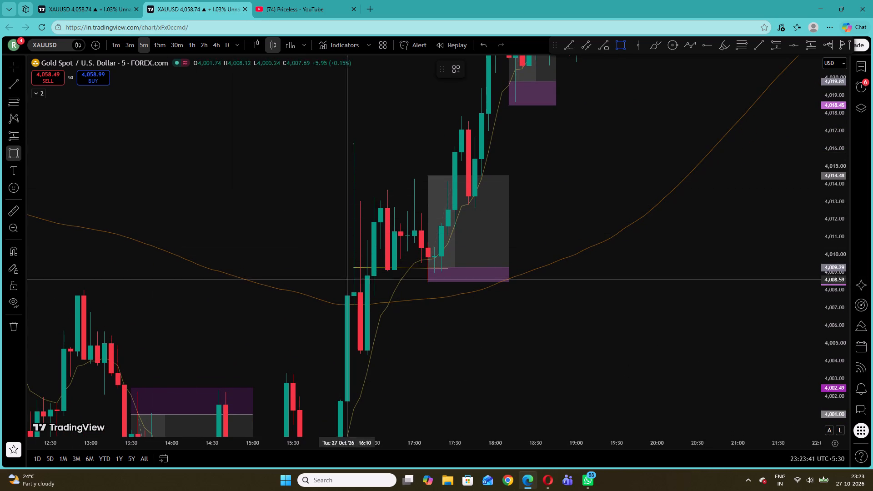
pyautogui.click(421, 257)
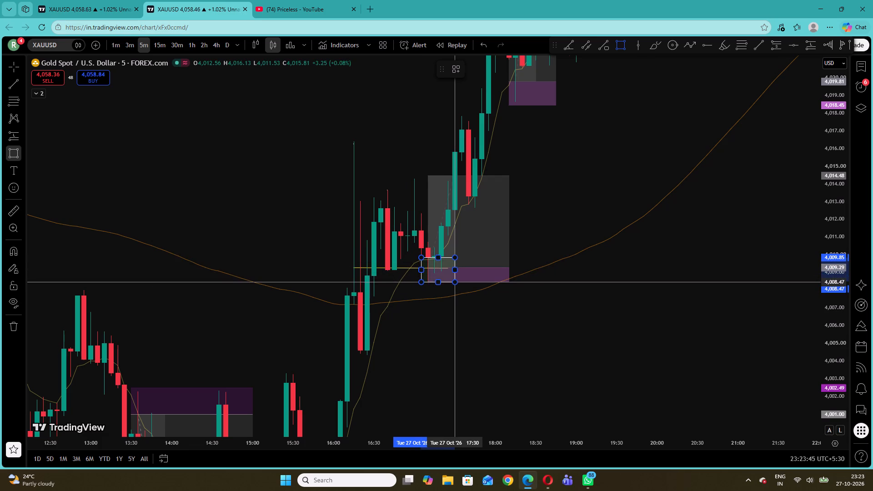
pyautogui.click(453, 282)
pyautogui.click(521, 242)
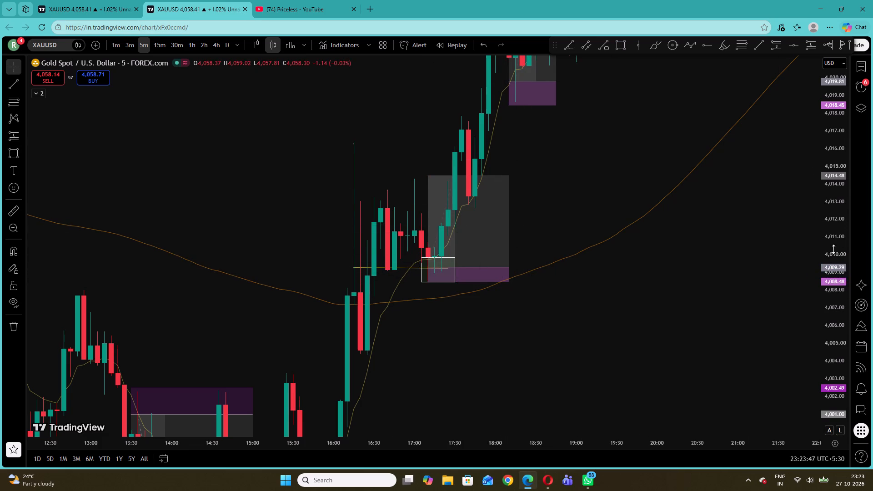
# Examine the earlier price action and marked positions between about 13:30 and 16:10.
pyautogui.moveTo(834, 249); pyautogui.dragTo(830, 266)
pyautogui.moveTo(544, 341); pyautogui.dragTo(708, 157)
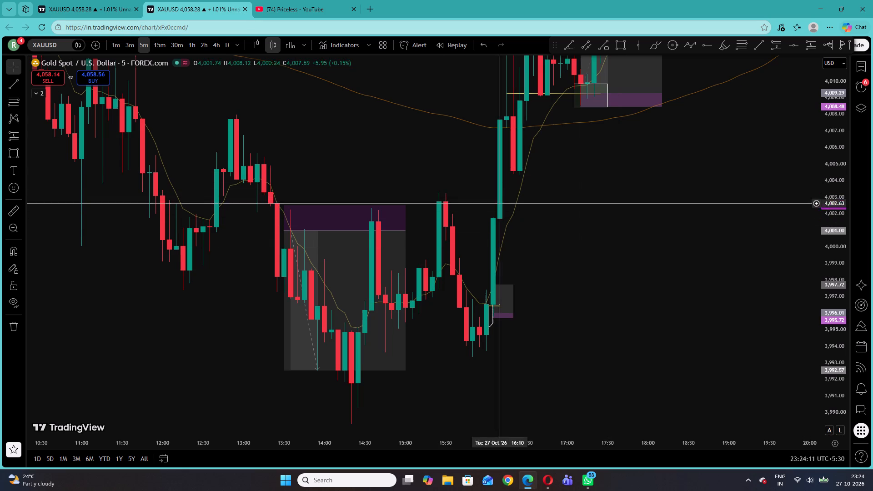
# Switch to the Opera window with the "A buying setup" YouTube video.
pyautogui.click(548, 482)
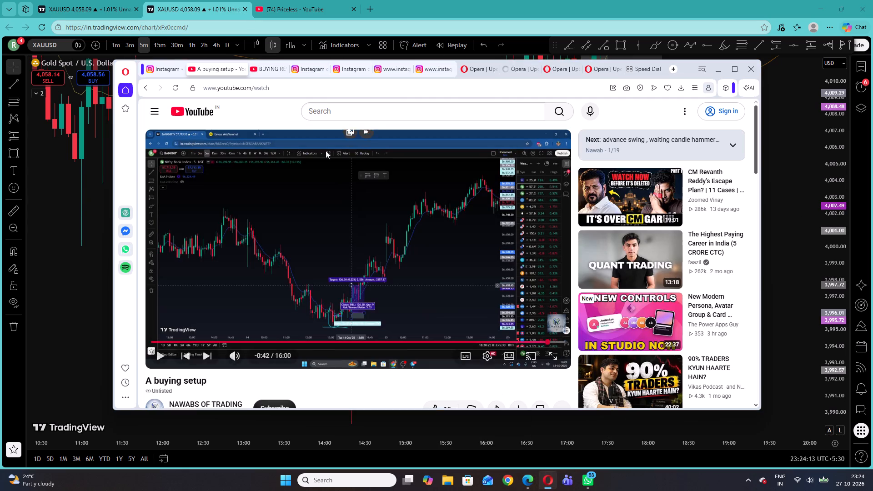
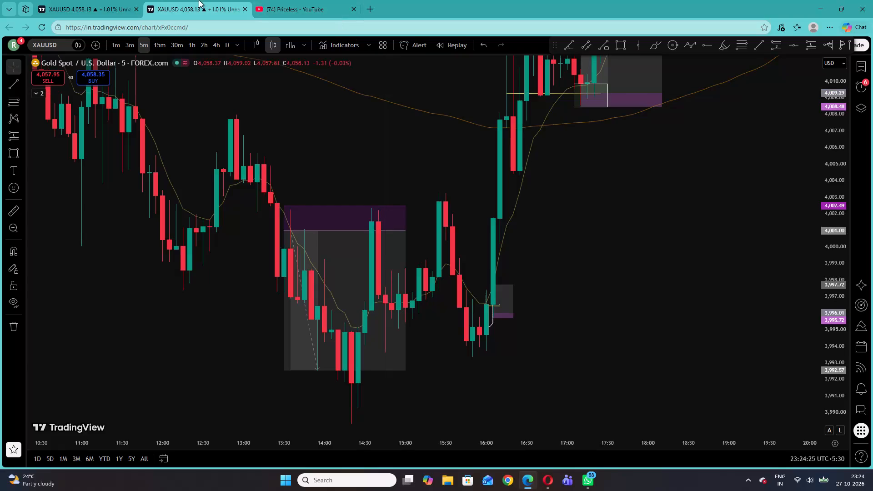
# Return to the second XAUUSD 5-minute chart and examine the latest candles and marked positions between about 20:00 and 23:20.
pyautogui.click(104, 1)
pyautogui.click(183, 11)
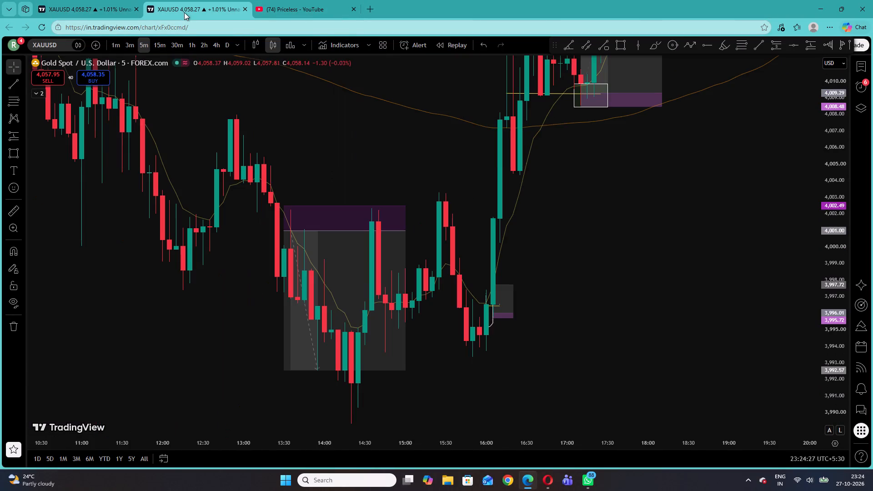
pyautogui.rightClick(414, 163)
pyautogui.click(433, 170)
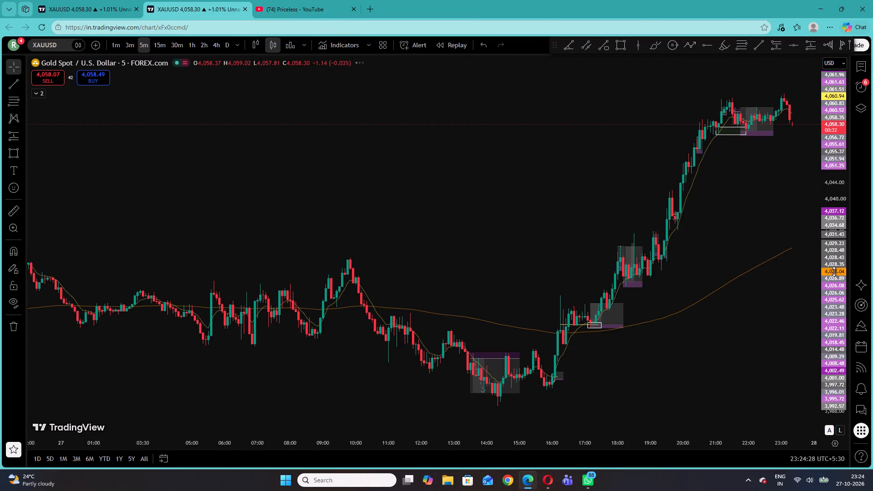
pyautogui.moveTo(834, 271); pyautogui.dragTo(804, 130)
pyautogui.moveTo(782, 137); pyautogui.dragTo(569, 316)
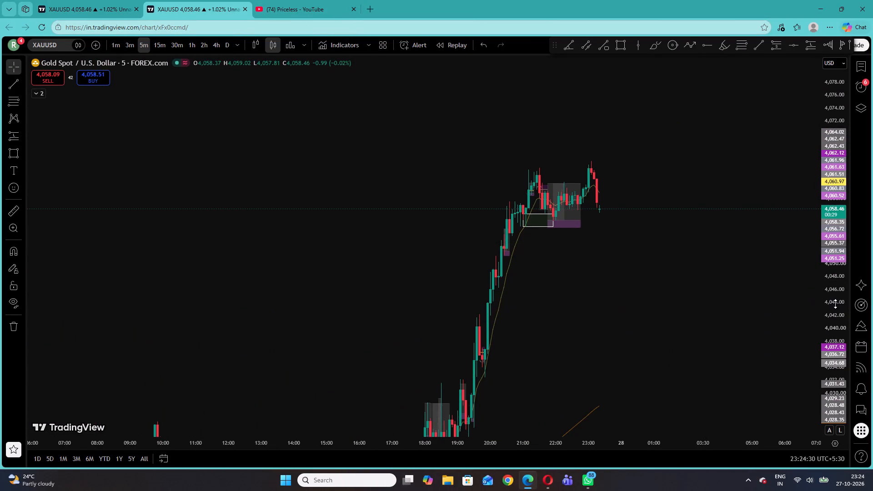
pyautogui.moveTo(836, 304); pyautogui.dragTo(824, 163)
pyautogui.moveTo(711, 145); pyautogui.dragTo(620, 235)
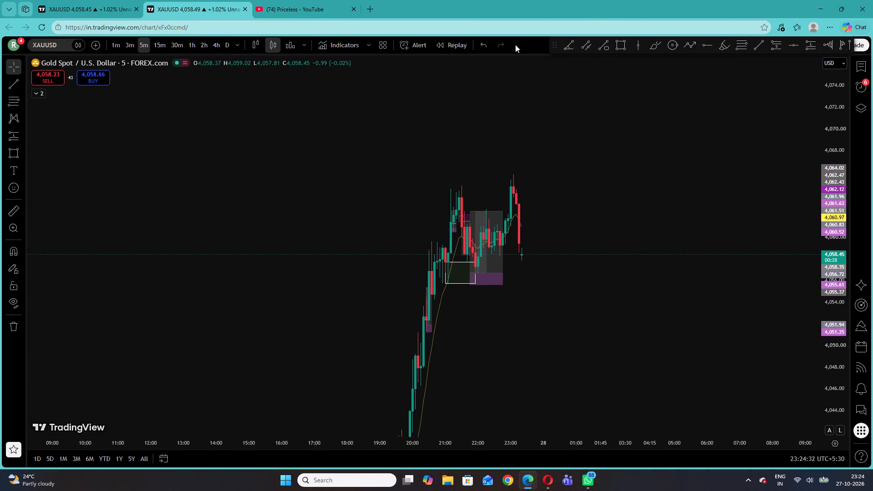
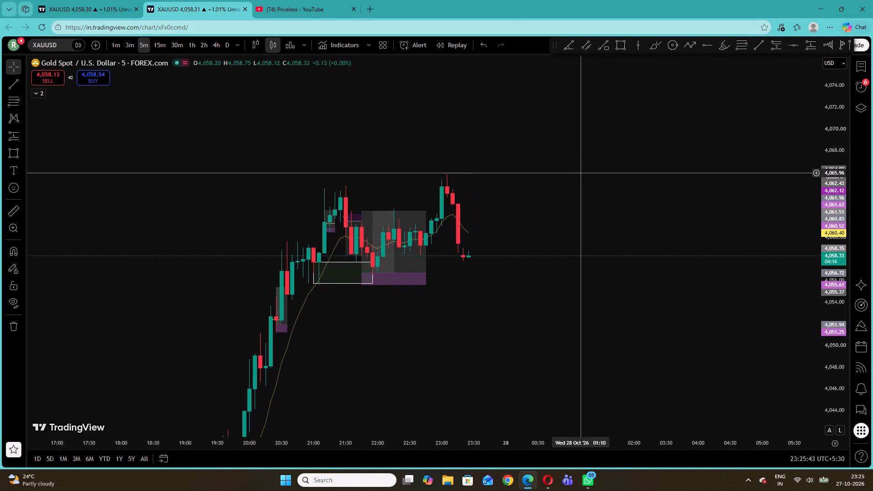
# Draw a rectangle over the short position's entry zone from about 13:30 to 13:50, between roughly 4,002.27 and 3,999.87.
pyautogui.moveTo(531, 257); pyautogui.dragTo(600, 188)
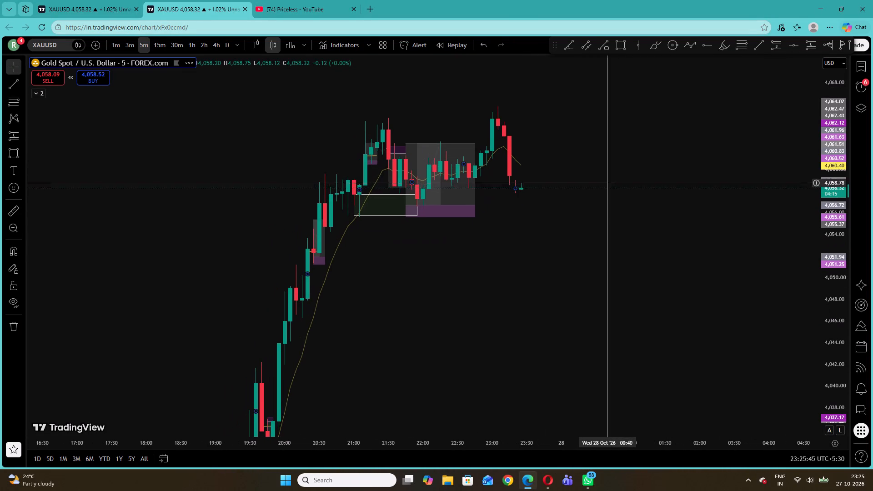
pyautogui.click(740, 247)
pyautogui.moveTo(835, 265); pyautogui.dragTo(841, 180)
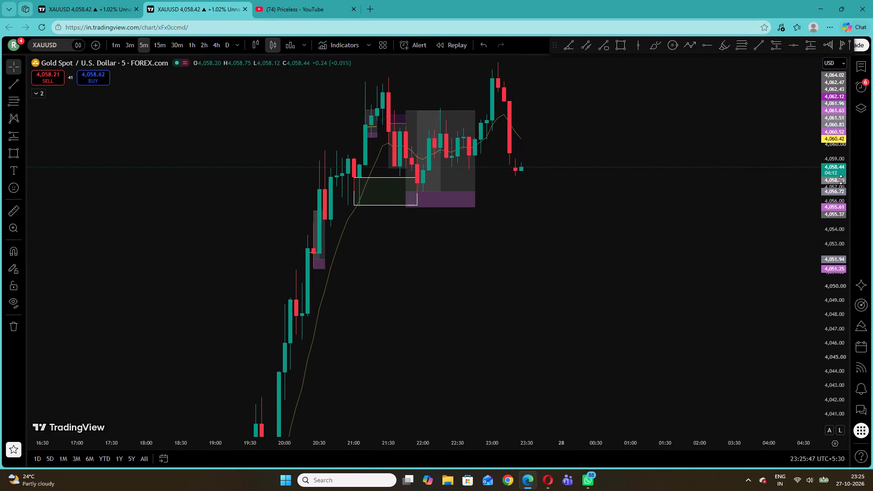
pyautogui.moveTo(841, 180); pyautogui.dragTo(834, 150)
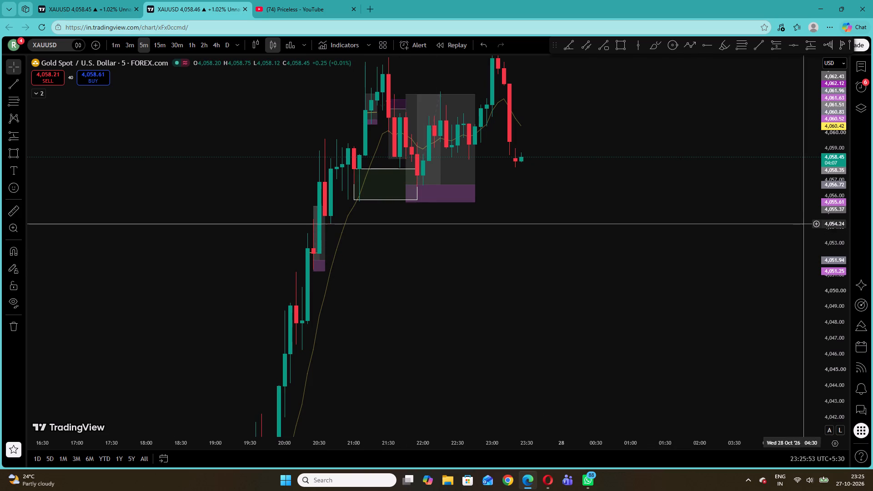
pyautogui.moveTo(836, 247); pyautogui.dragTo(826, 309)
pyautogui.moveTo(427, 265); pyautogui.dragTo(686, 132)
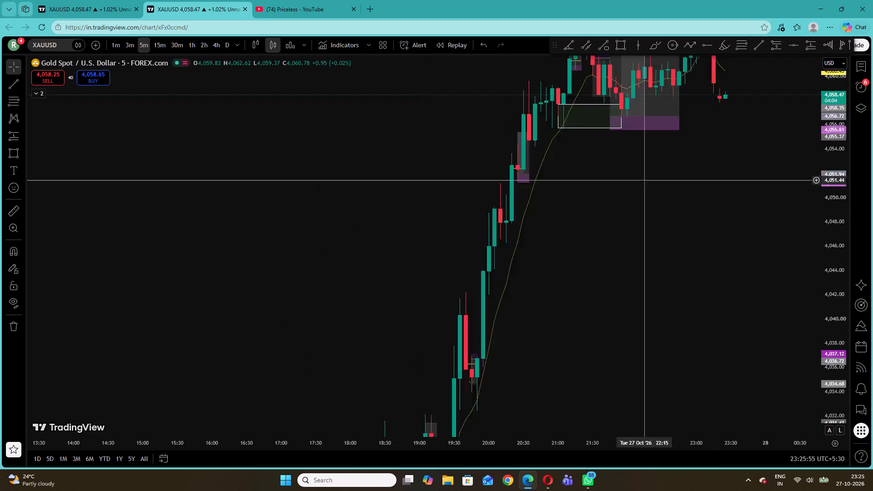
pyautogui.moveTo(686, 132); pyautogui.dragTo(720, 89)
pyautogui.moveTo(605, 307); pyautogui.dragTo(654, 72)
pyautogui.moveTo(621, 273); pyautogui.dragTo(730, 78)
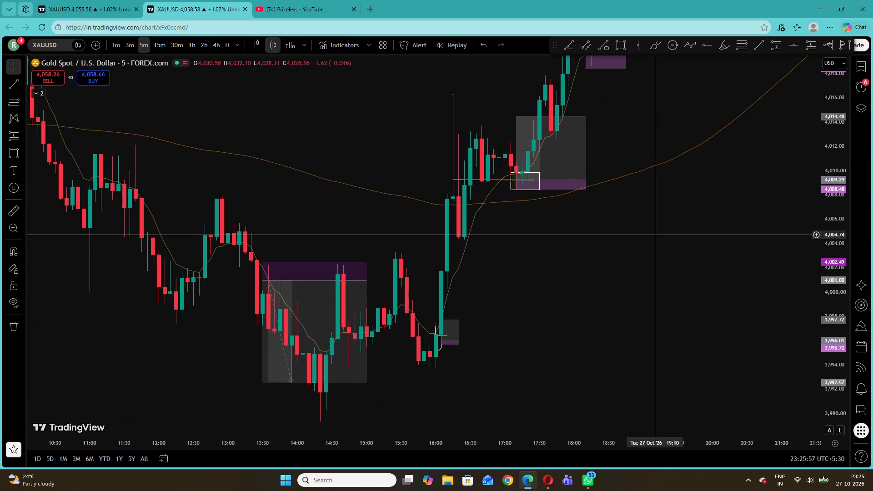
pyautogui.moveTo(537, 276); pyautogui.dragTo(677, 269)
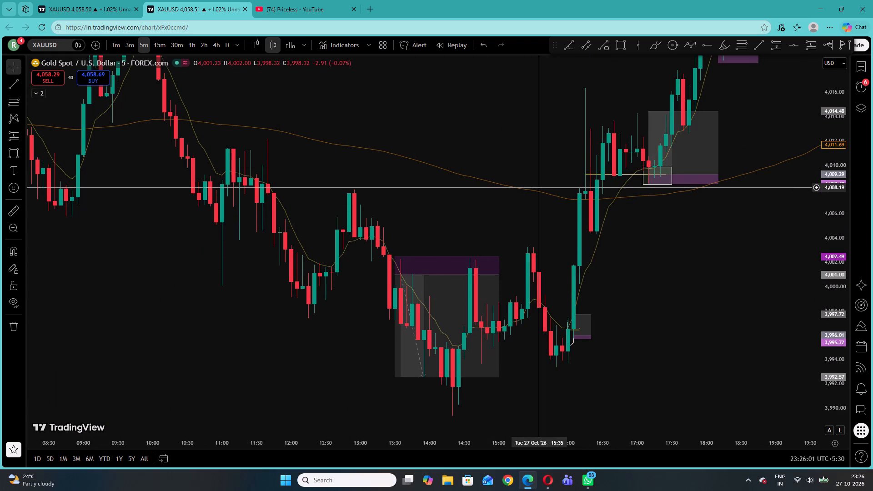
pyautogui.click(17, 152)
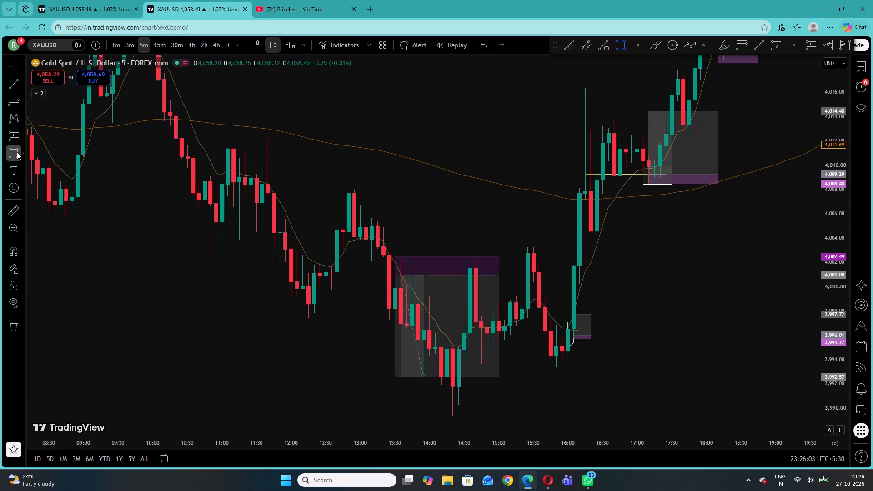
pyautogui.click(392, 259)
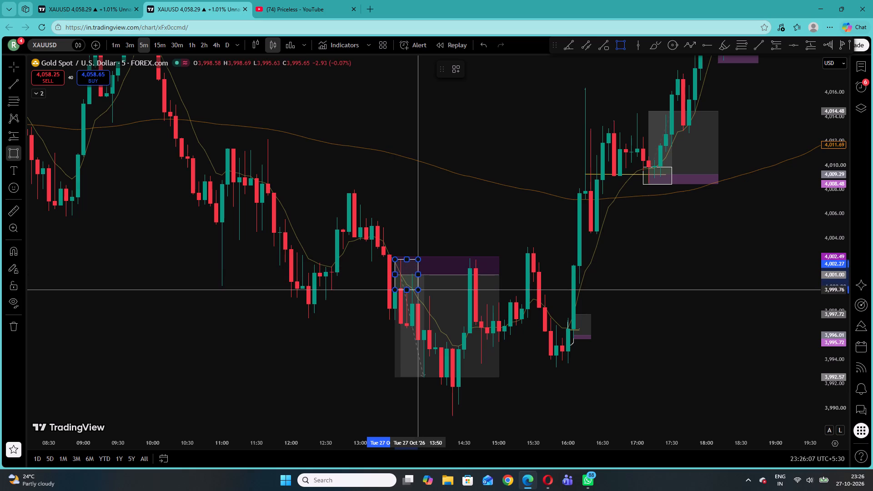
pyautogui.click(419, 288)
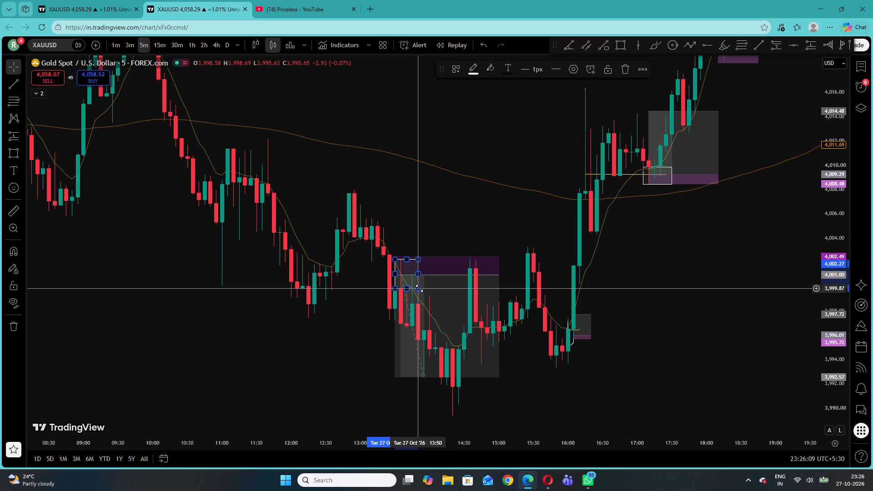
pyautogui.click(447, 225)
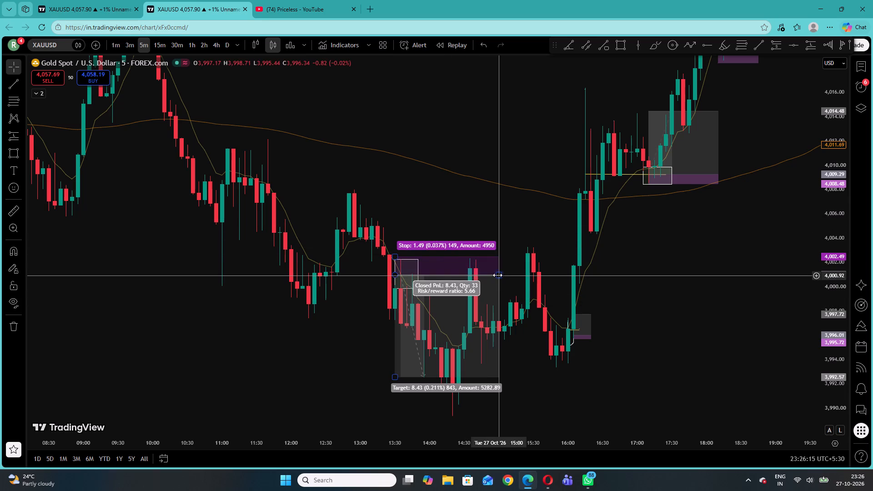
# Shorten the short position starting near 13:30 so it ends at about 14:10.
pyautogui.moveTo(497, 275); pyautogui.dragTo(438, 281)
pyautogui.click(463, 215)
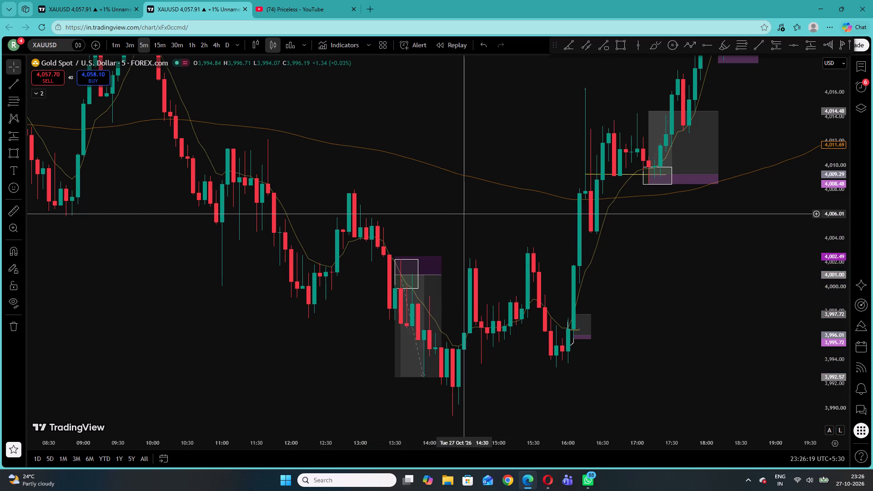
# Examine the 27 October price action from midnight through the marked setups up to the latest candles near 23:20.
pyautogui.moveTo(338, 185); pyautogui.dragTo(462, 207)
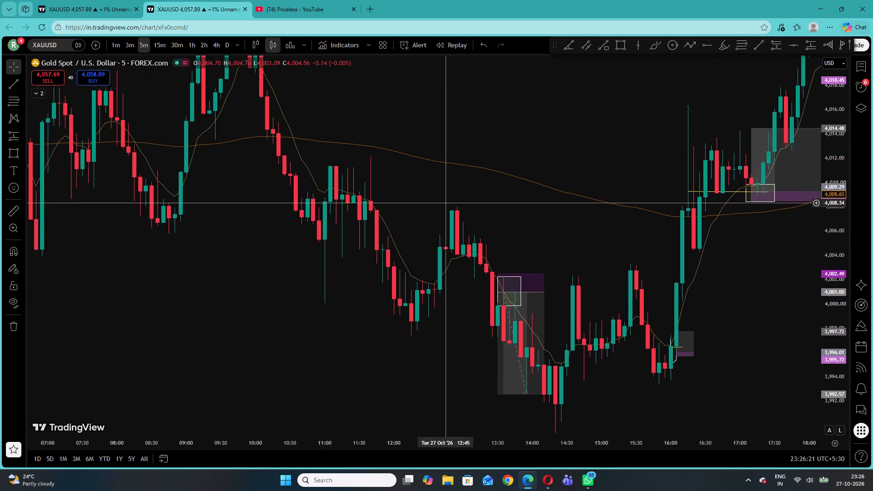
pyautogui.moveTo(462, 207); pyautogui.dragTo(492, 213)
pyautogui.moveTo(289, 254); pyautogui.dragTo(647, 293)
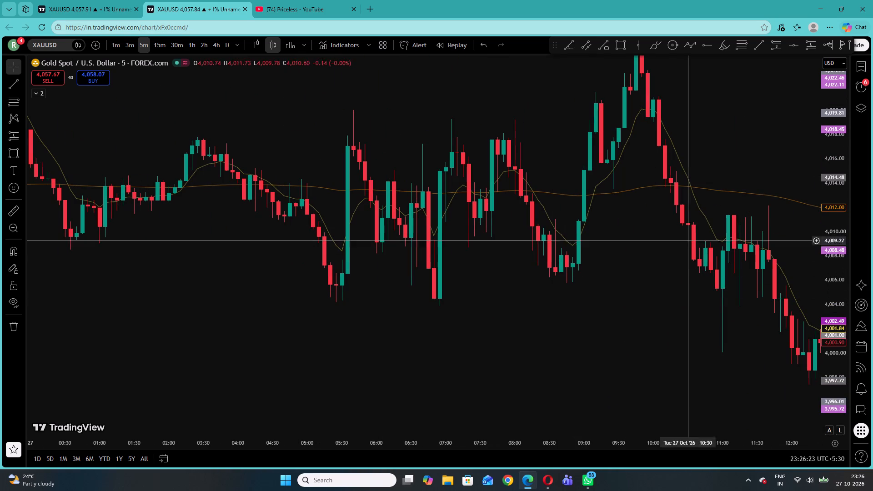
pyautogui.moveTo(835, 210); pyautogui.dragTo(839, 241)
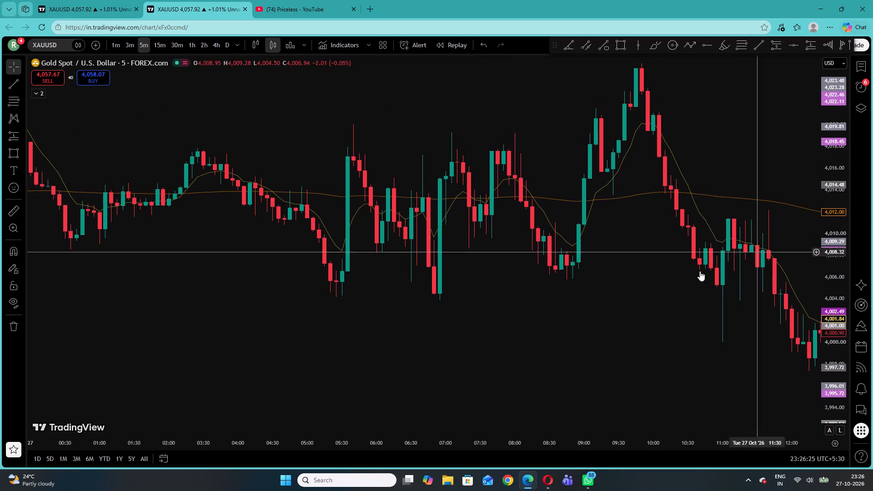
pyautogui.moveTo(652, 287); pyautogui.dragTo(517, 295)
pyautogui.moveTo(692, 185); pyautogui.dragTo(292, 131)
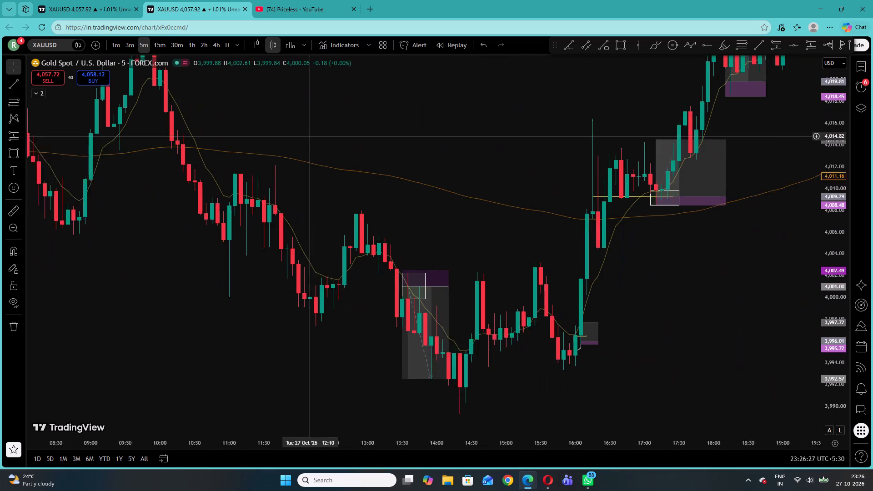
pyautogui.moveTo(292, 131); pyautogui.dragTo(290, 131)
pyautogui.moveTo(523, 174); pyautogui.dragTo(328, 284)
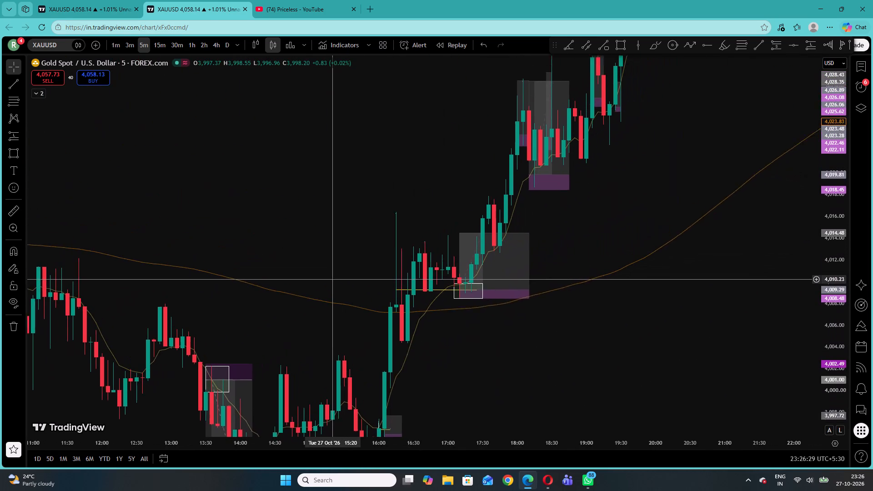
pyautogui.moveTo(328, 284); pyautogui.dragTo(312, 308)
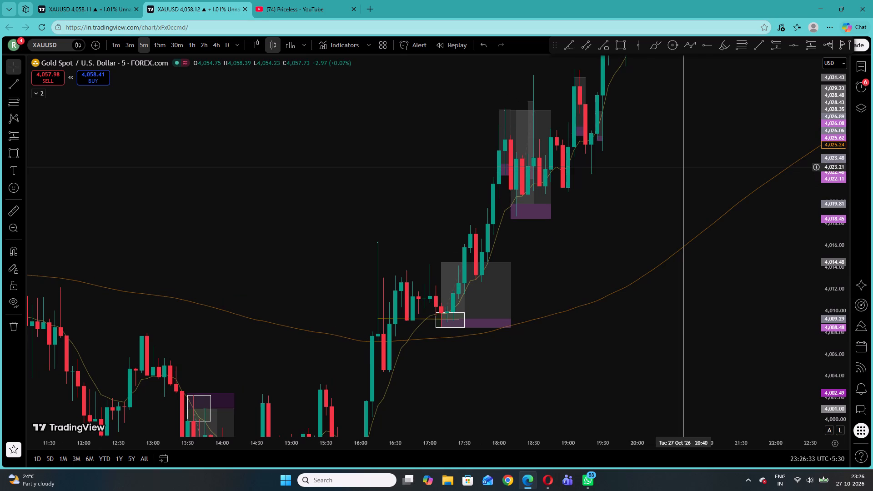
pyautogui.moveTo(694, 119); pyautogui.dragTo(486, 293)
pyautogui.moveTo(620, 128); pyautogui.dragTo(548, 220)
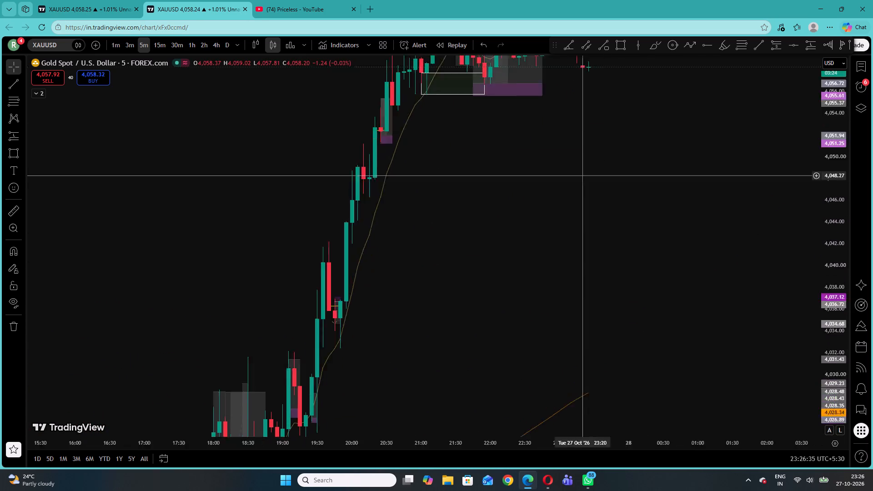
pyautogui.moveTo(548, 220); pyautogui.dragTo(506, 286)
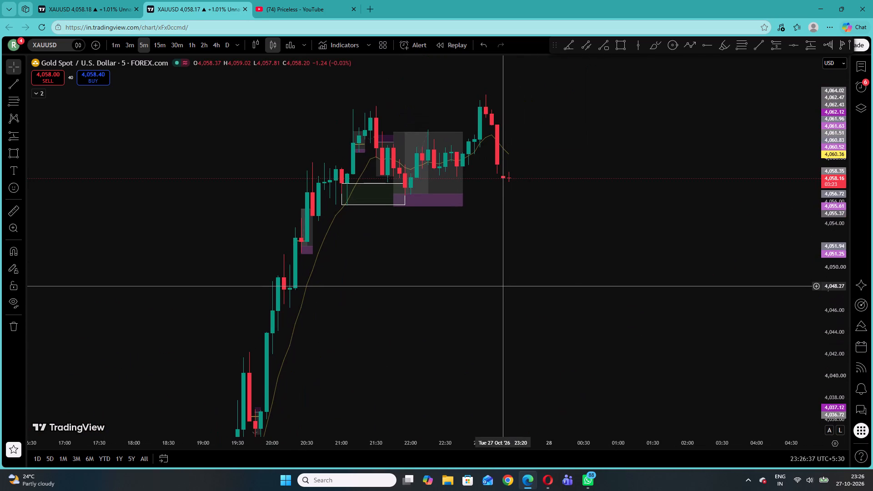
# Delete the four long position drawings on the candles between about 18:00 and 19:15.
pyautogui.moveTo(506, 286); pyautogui.dragTo(824, 102)
pyautogui.moveTo(697, 244); pyautogui.dragTo(805, 33)
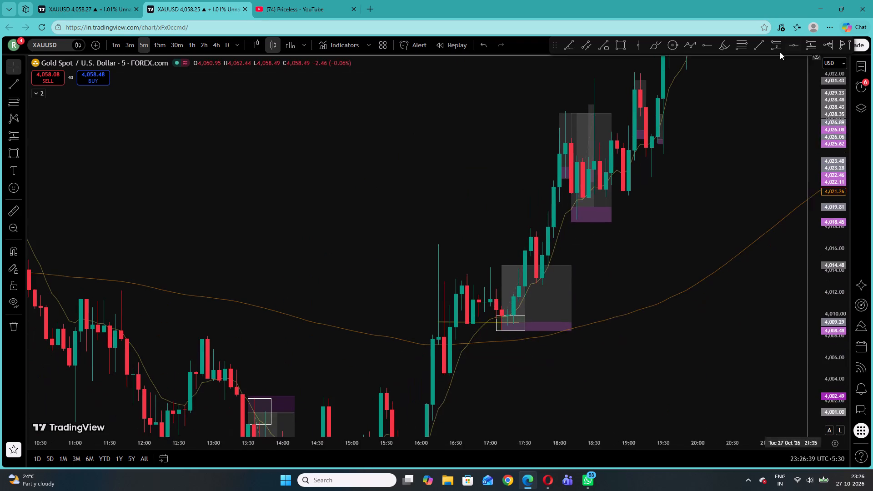
pyautogui.click(600, 182)
pyautogui.click(593, 67)
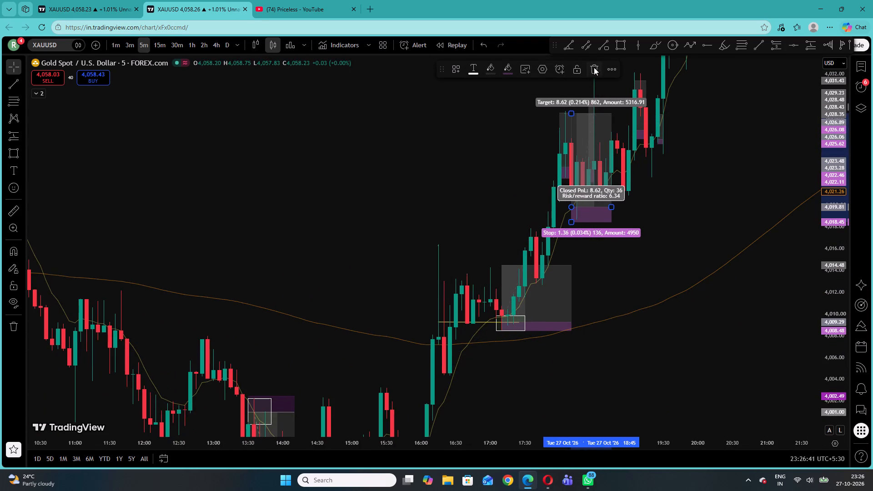
pyautogui.click(572, 161)
pyautogui.click(596, 61)
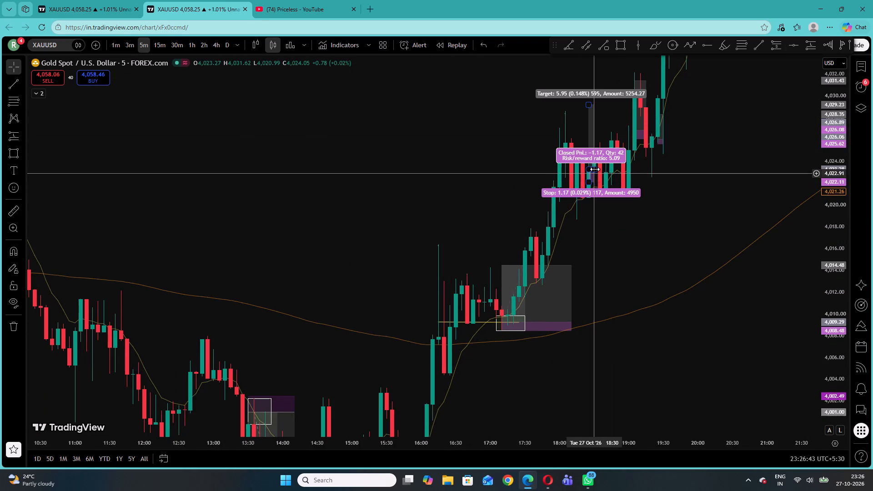
pyautogui.click(595, 163)
pyautogui.click(595, 71)
pyautogui.click(642, 115)
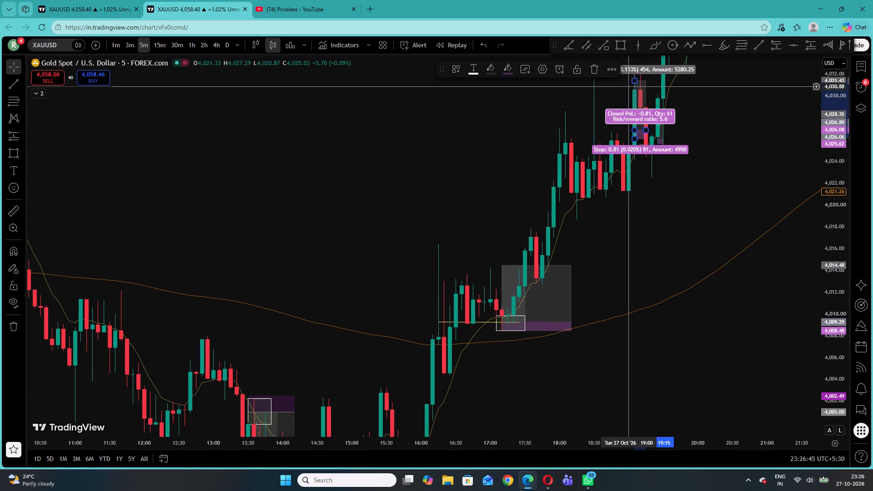
pyautogui.click(595, 64)
# Delete the small long position near 19:25 and the short position with its horizontal line near 19:45.
pyautogui.moveTo(668, 133); pyautogui.dragTo(530, 269)
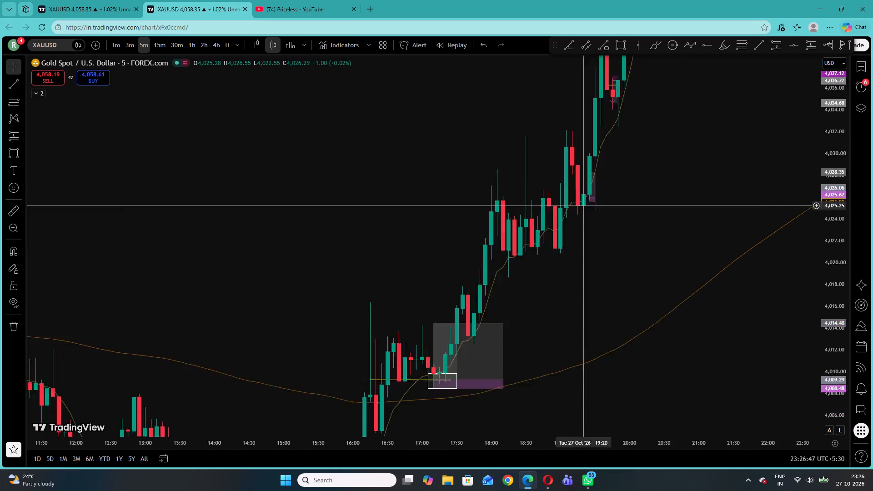
pyautogui.moveTo(530, 269); pyautogui.dragTo(507, 294)
pyautogui.click(514, 276)
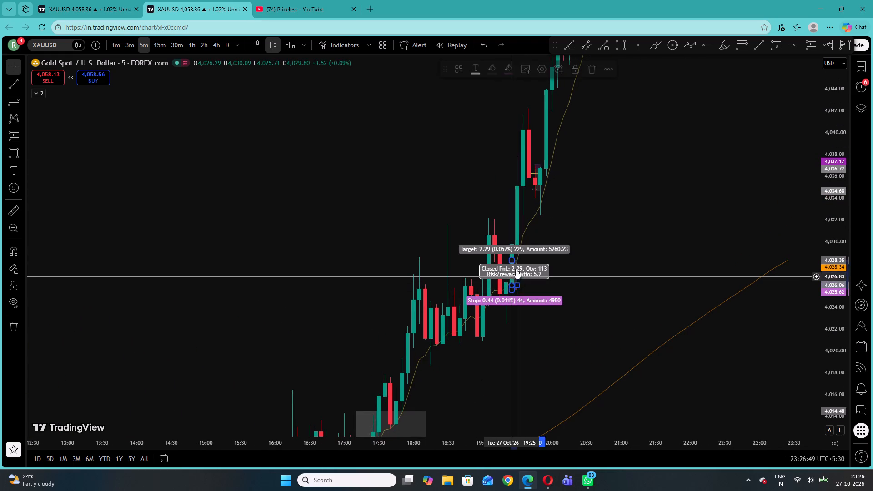
pyautogui.click(592, 68)
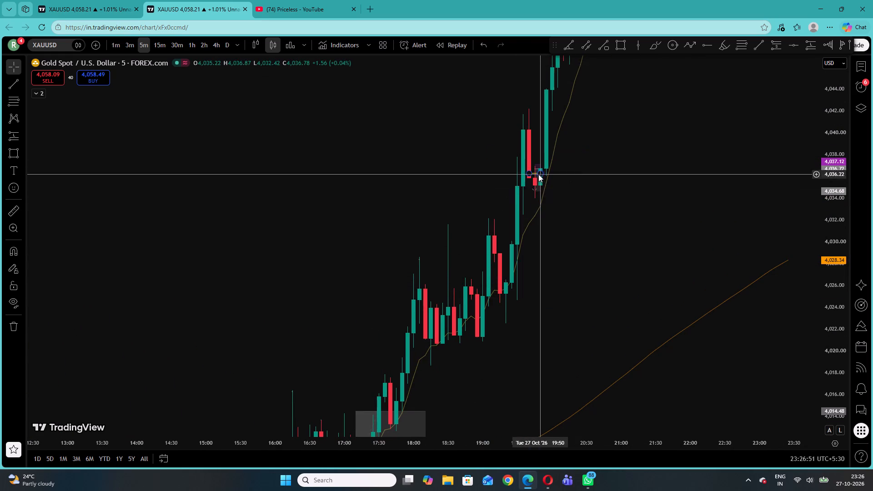
pyautogui.click(538, 174)
pyautogui.click(605, 70)
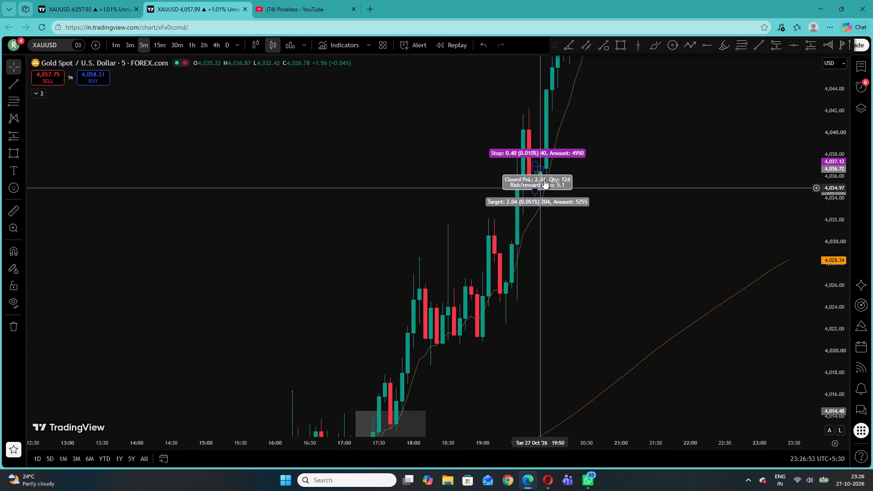
pyautogui.click(540, 174)
pyautogui.click(593, 63)
# Delete the long positions near 20:30 and 21:15, the short position near 21:35, and the short yellow line near 21:15.
pyautogui.moveTo(622, 115); pyautogui.dragTo(616, 151)
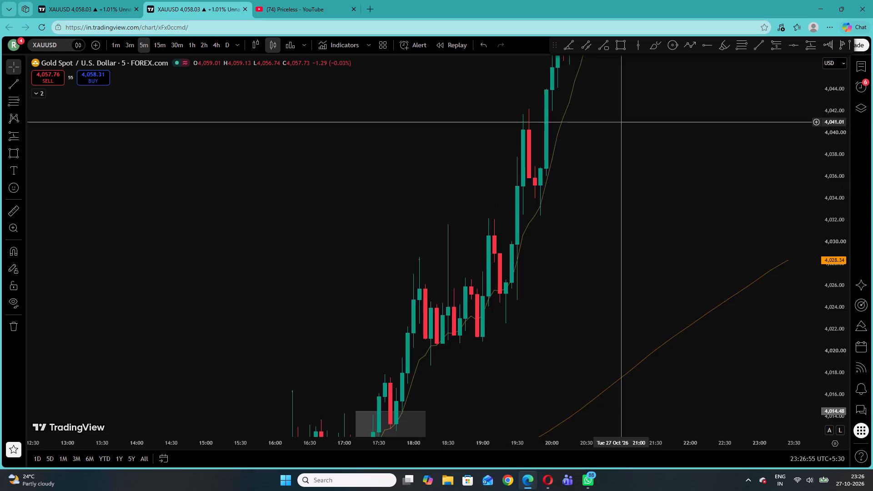
pyautogui.moveTo(616, 151); pyautogui.dragTo(484, 363)
pyautogui.click(444, 235)
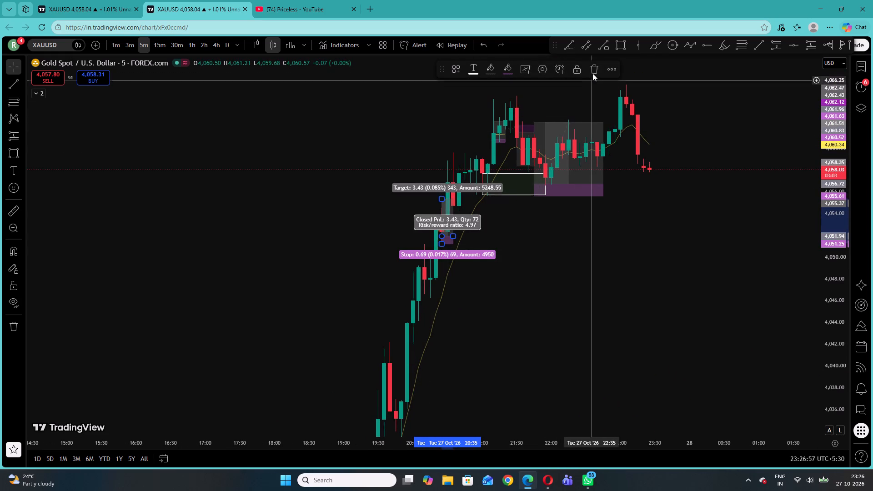
pyautogui.click(593, 71)
pyautogui.click(501, 134)
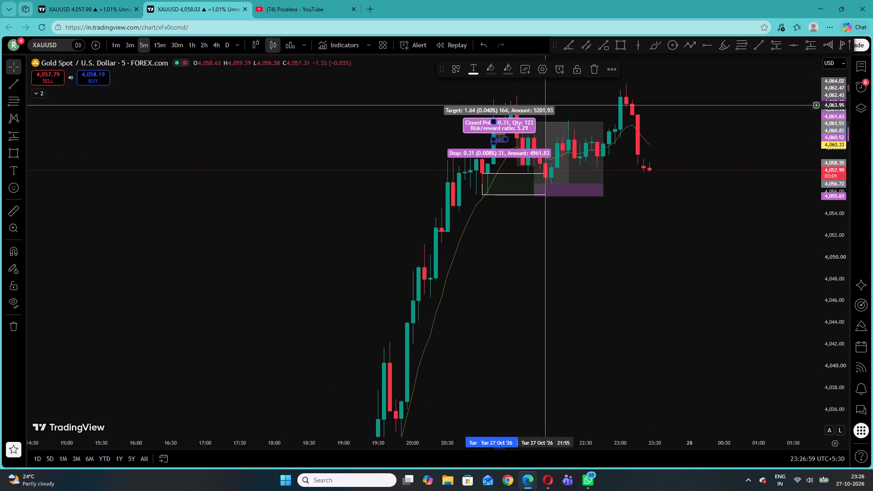
pyautogui.click(595, 72)
pyautogui.click(517, 143)
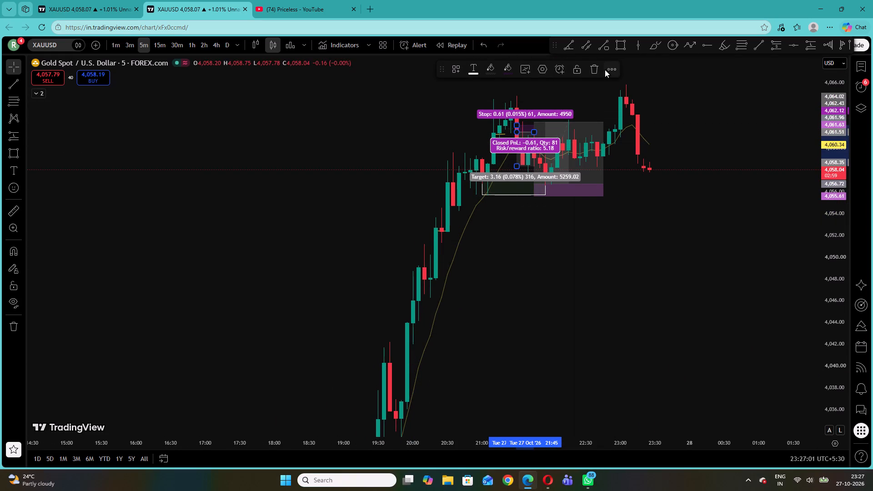
pyautogui.click(597, 72)
pyautogui.click(504, 134)
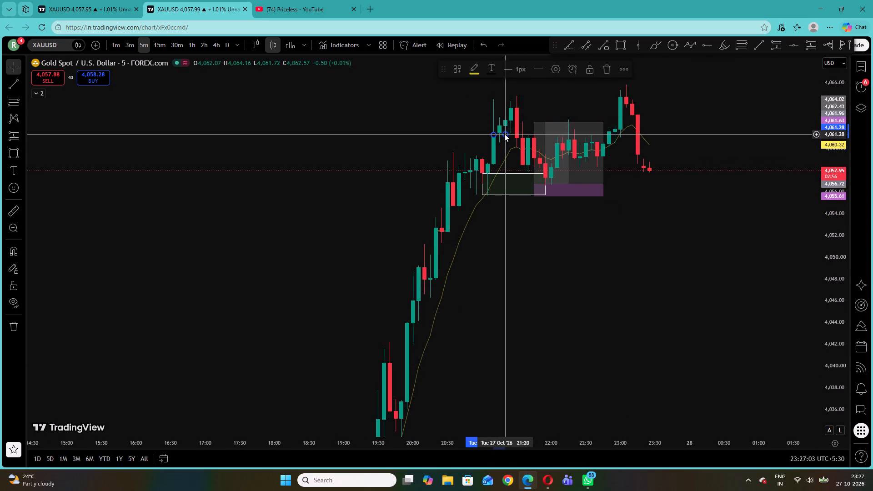
pyautogui.click(603, 69)
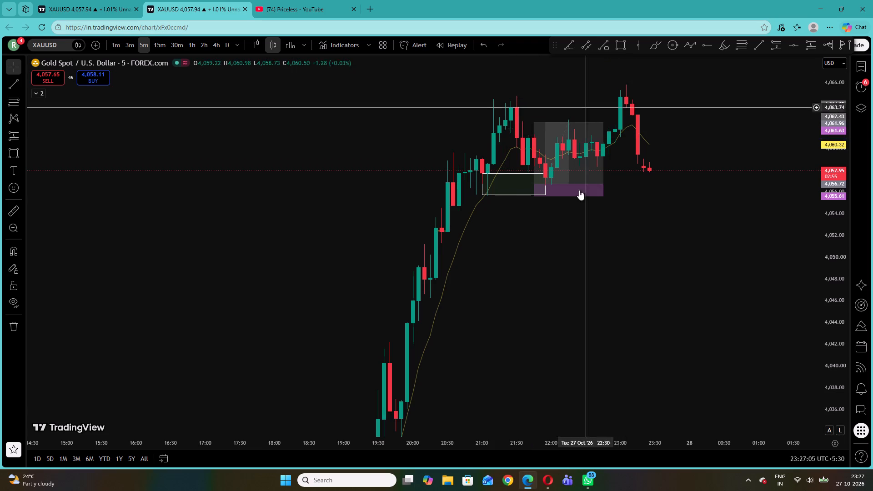
# Draw a horizontal trend line at about 4,000.9 from 13:25 to 14:15 through the rectangle near 13:30.
pyautogui.moveTo(447, 372); pyautogui.dragTo(621, 193)
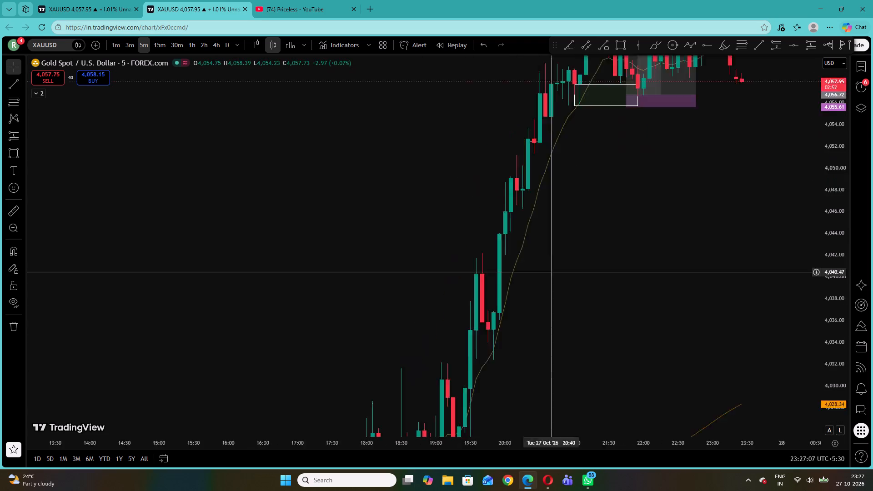
pyautogui.moveTo(621, 193); pyautogui.dragTo(673, 93)
pyautogui.moveTo(544, 292); pyautogui.dragTo(658, 130)
pyautogui.moveTo(324, 294); pyautogui.dragTo(439, 197)
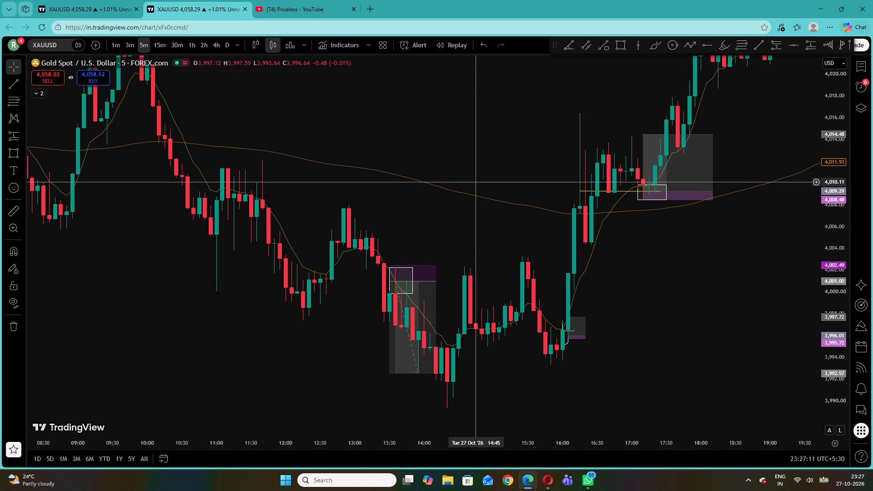
pyautogui.click(5, 83)
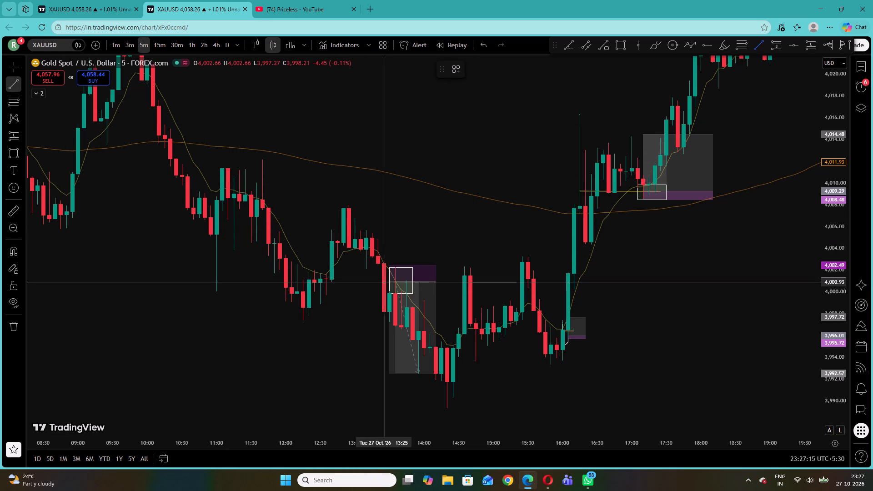
pyautogui.click(384, 282)
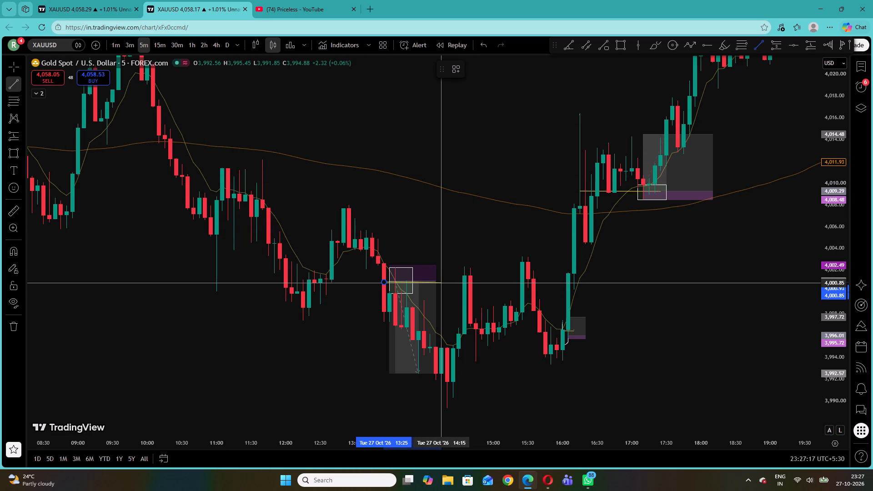
pyautogui.click(442, 281)
pyautogui.click(436, 233)
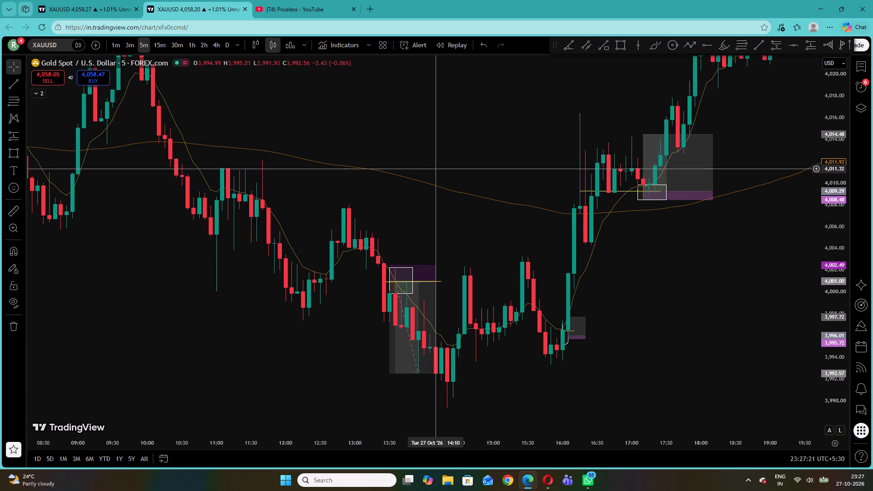
# Mark a rectangle zone from 09:20 to 10:10 between about 4,015.8 and 4,013.6.
pyautogui.moveTo(435, 215); pyautogui.dragTo(480, 193)
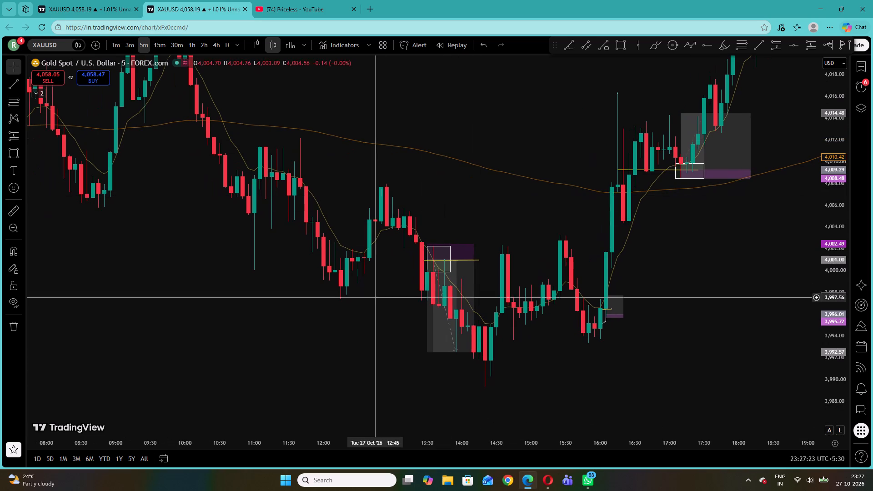
pyautogui.moveTo(369, 151); pyautogui.dragTo(455, 209)
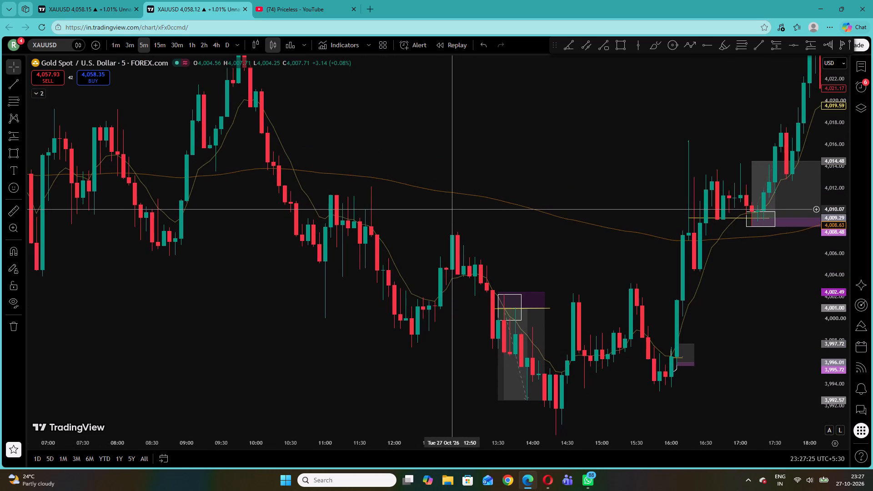
pyautogui.moveTo(377, 236); pyautogui.dragTo(482, 274)
pyautogui.click(350, 260)
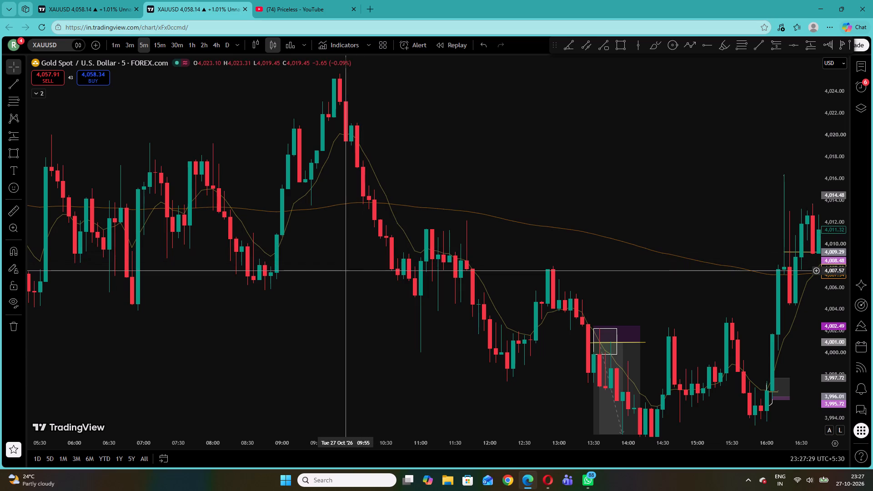
pyautogui.click(16, 153)
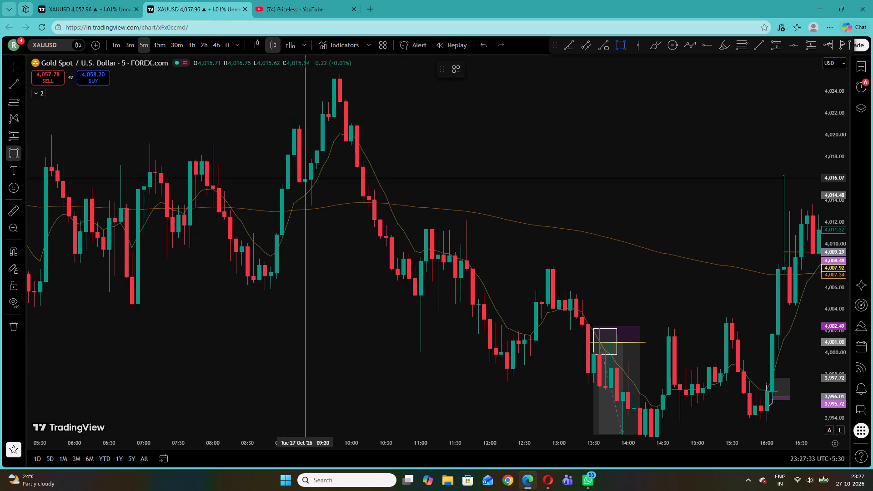
pyautogui.click(303, 181)
pyautogui.click(365, 205)
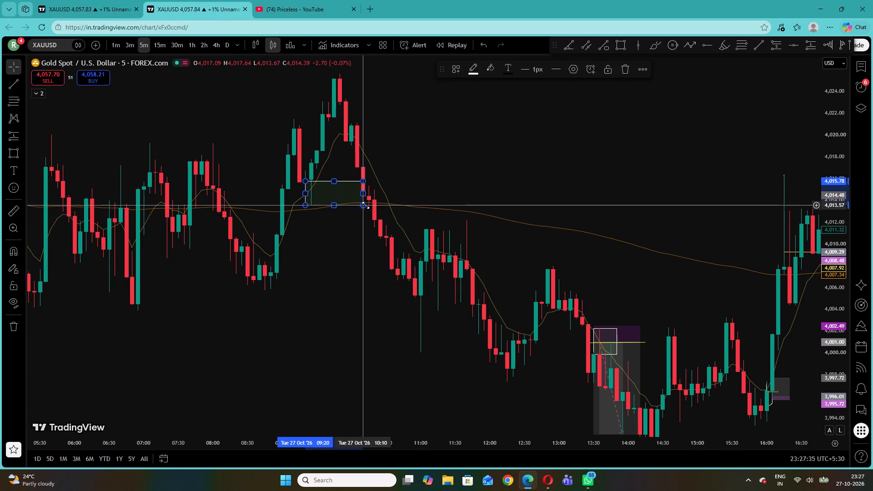
pyautogui.click(472, 182)
# Mark a rectangle zone from 08:30 to 08:55 between about 4,007.1 and 4,010.9.
pyautogui.moveTo(371, 270); pyautogui.dragTo(510, 280)
pyautogui.click(382, 144)
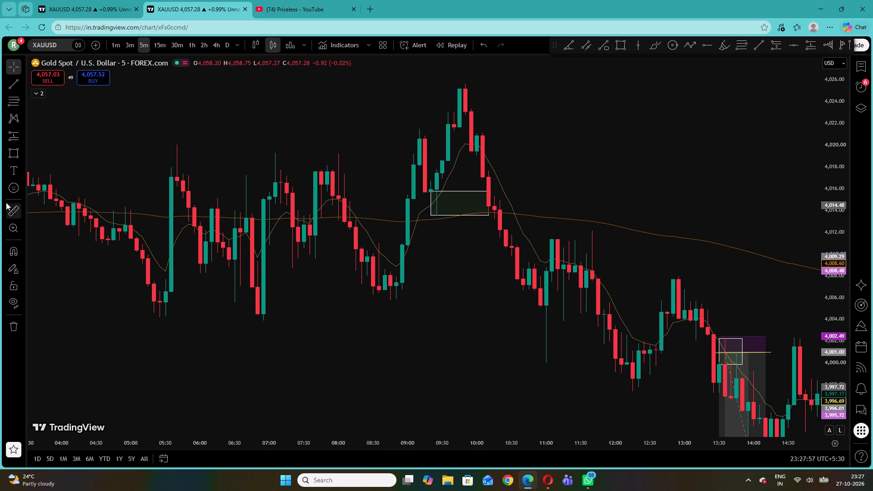
pyautogui.click(11, 152)
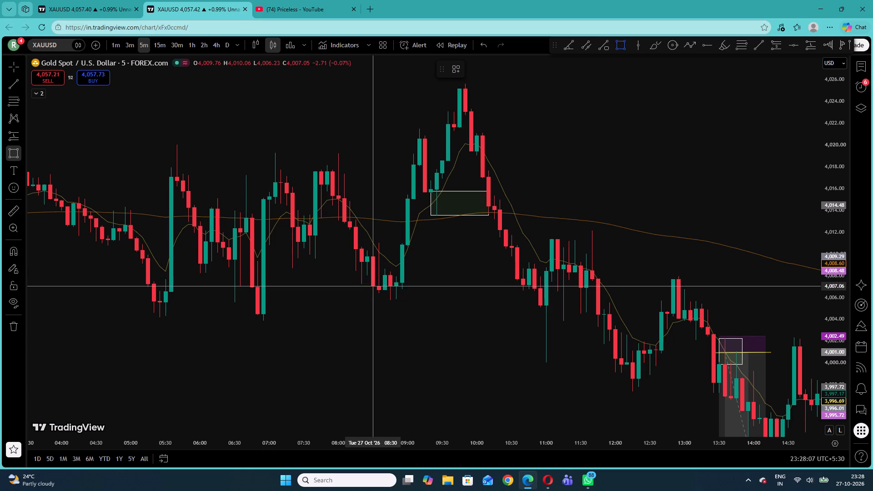
pyautogui.click(371, 286)
pyautogui.click(403, 244)
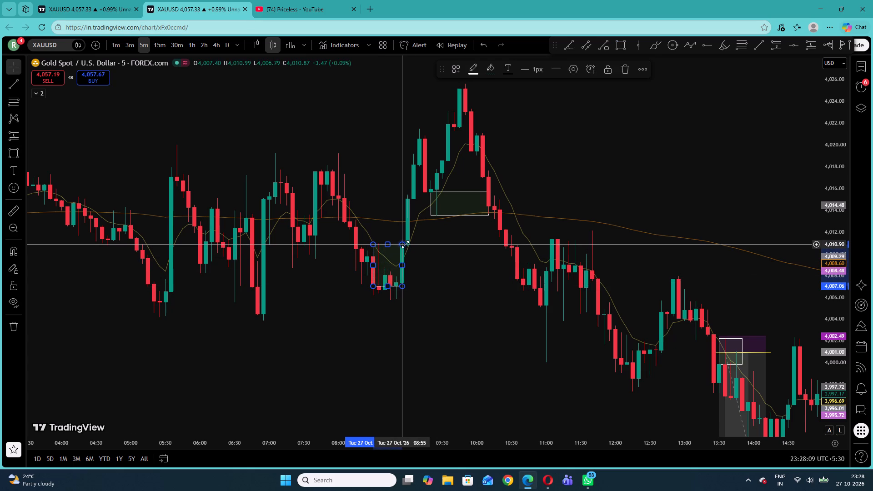
pyautogui.click(426, 253)
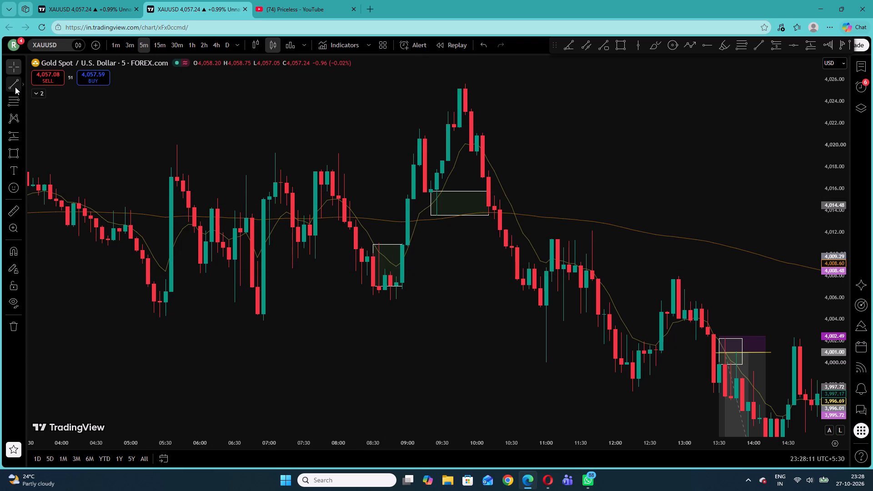
# Draw a horizontal trend line at about 4,009 from 08:20 to about 09:00 through the 08:30 rectangle.
pyautogui.click(15, 87)
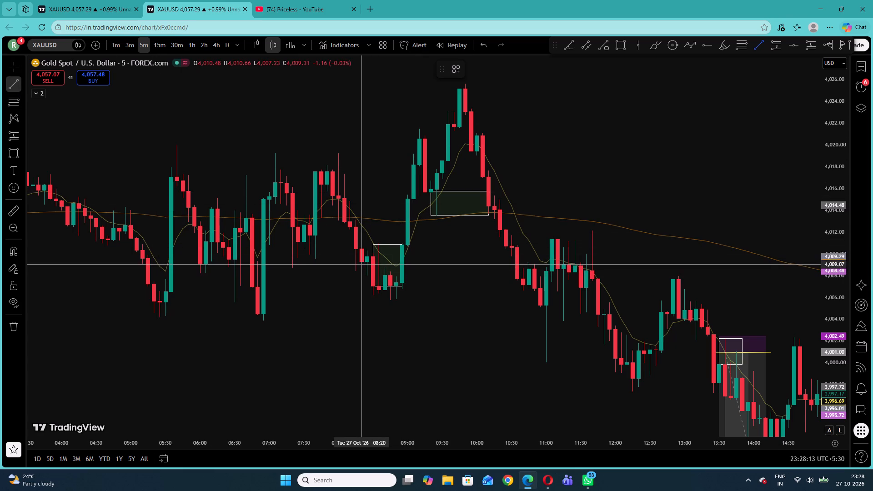
pyautogui.click(363, 264)
pyautogui.click(409, 264)
pyautogui.click(441, 265)
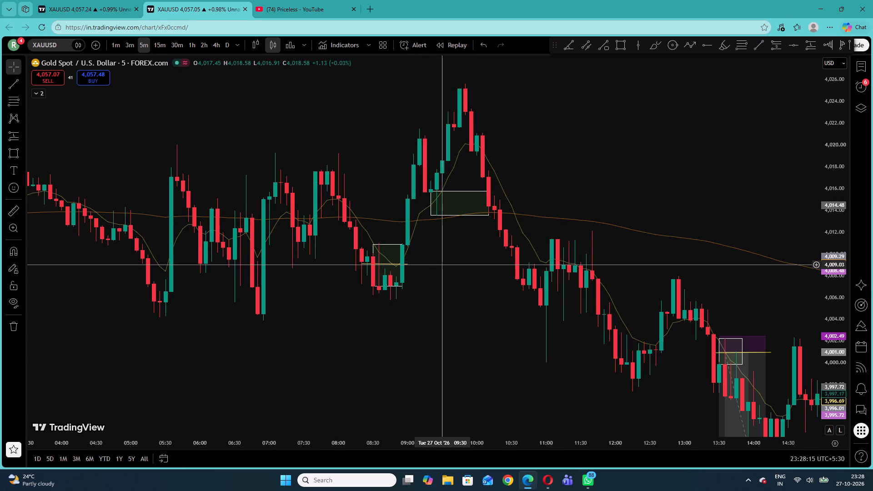
# Examine the 27 October morning price action before and around the marked 08:30 and 09:20 zones.
pyautogui.moveTo(307, 306); pyautogui.dragTo(593, 296)
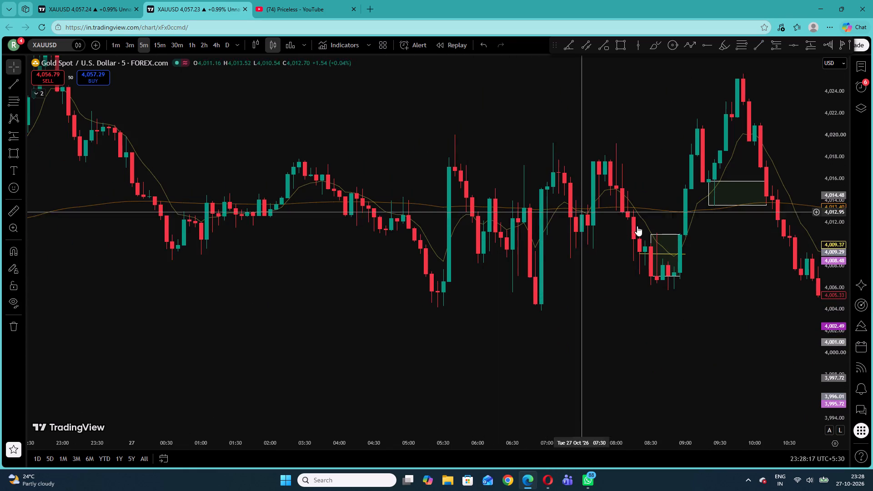
pyautogui.moveTo(846, 323); pyautogui.dragTo(838, 177)
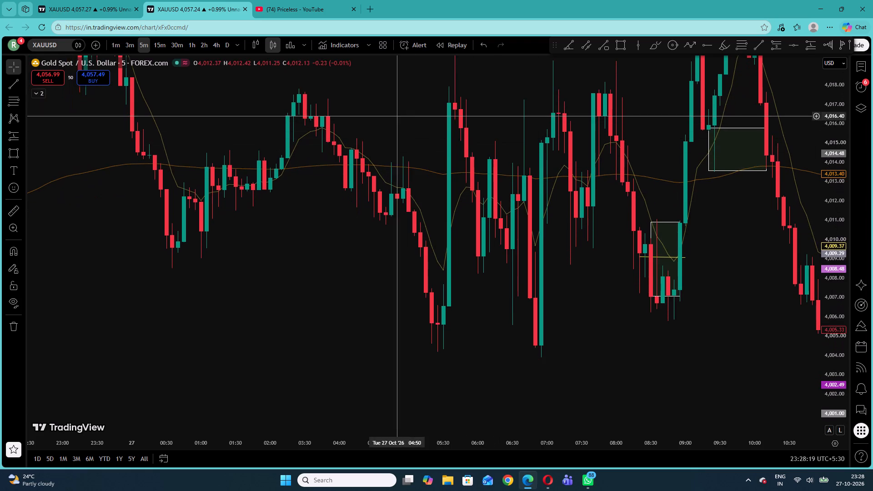
pyautogui.moveTo(399, 117); pyautogui.dragTo(357, 194)
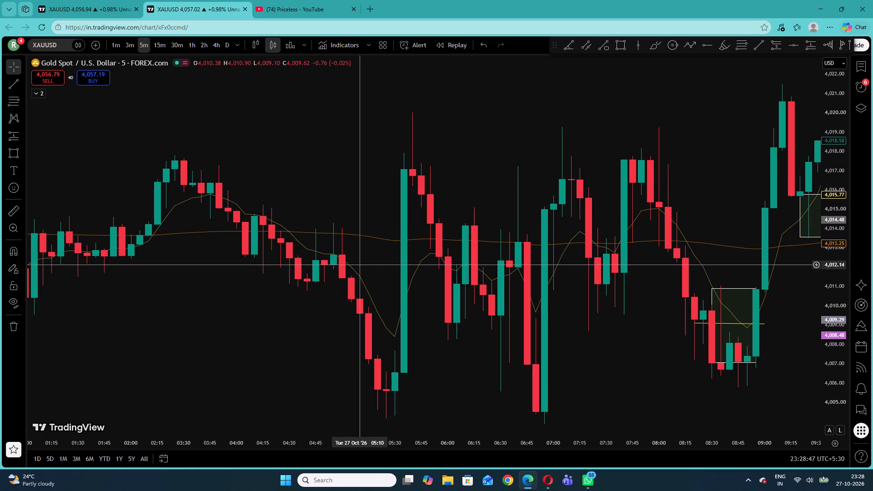
pyautogui.moveTo(373, 262); pyautogui.dragTo(219, 171)
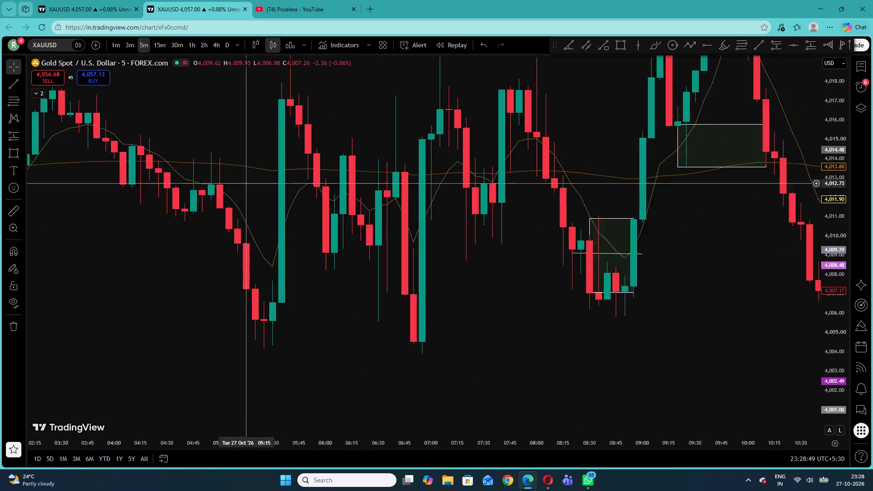
pyautogui.moveTo(219, 171); pyautogui.dragTo(169, 165)
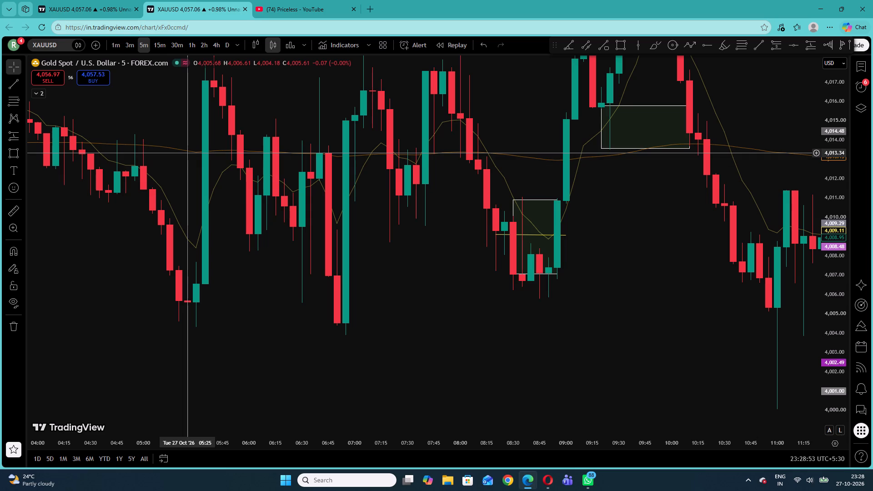
pyautogui.moveTo(454, 219); pyautogui.dragTo(318, 225)
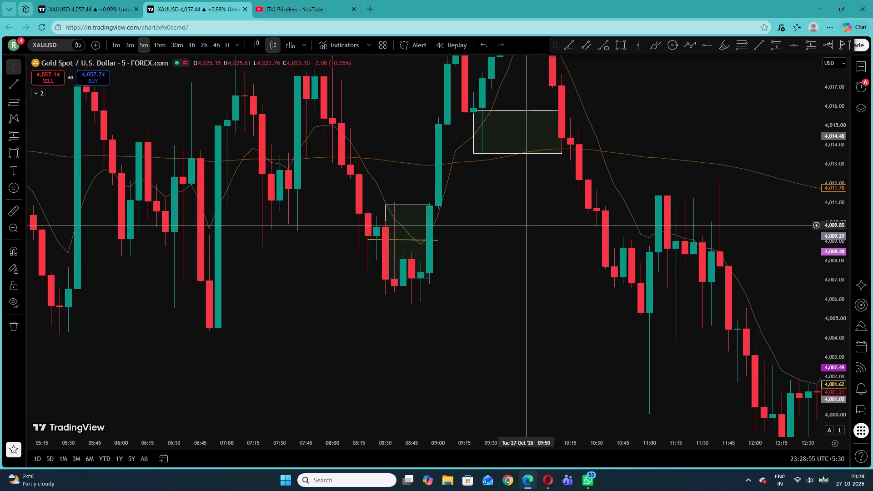
pyautogui.click(527, 225)
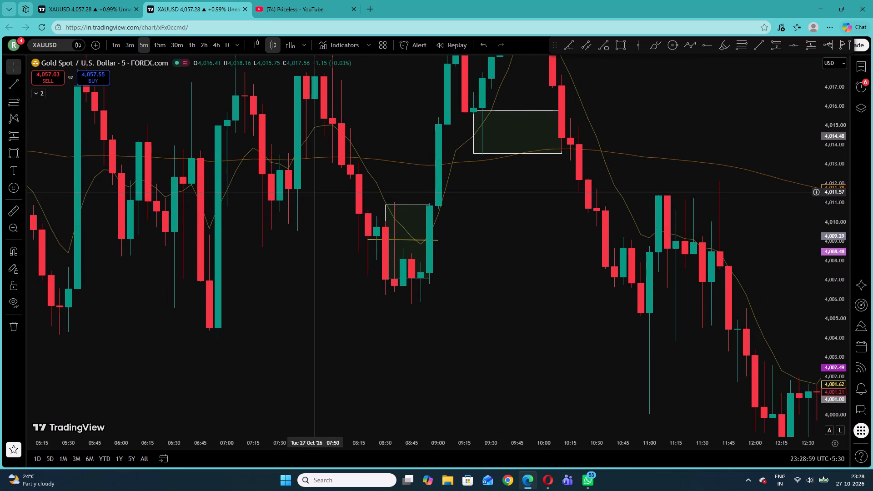
pyautogui.moveTo(311, 192); pyautogui.dragTo(508, 243)
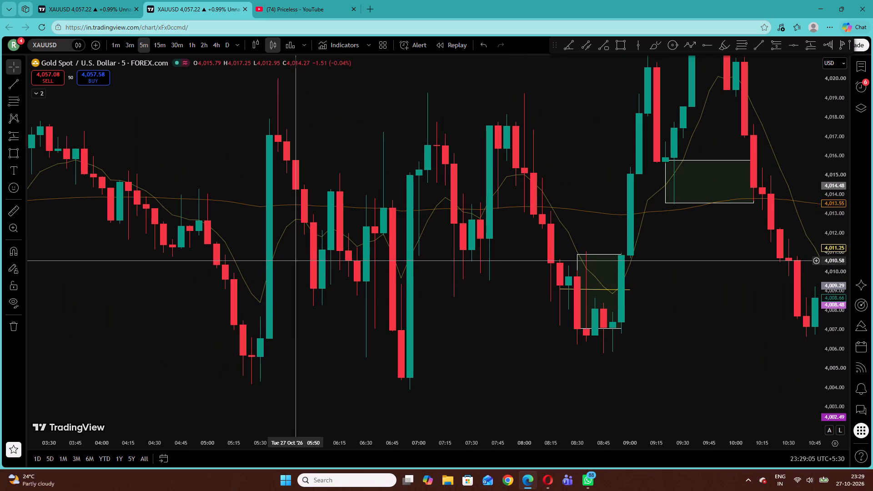
pyautogui.moveTo(502, 254); pyautogui.dragTo(204, 270)
pyautogui.moveTo(450, 291); pyautogui.dragTo(361, 307)
# On the 1-minute timeframe, tighten the 21:00 to 21:55 rectangle to span about 4,057.18 down to 4,056.04.
pyautogui.click(117, 45)
pyautogui.rightClick(425, 123)
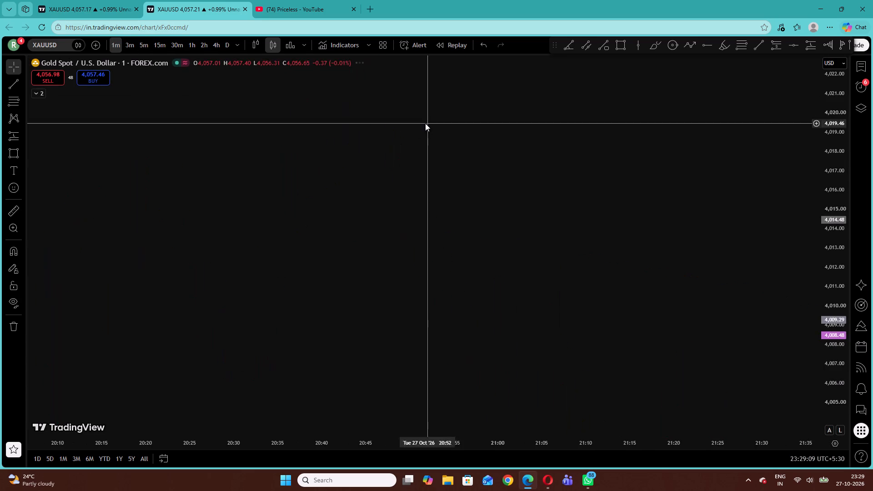
pyautogui.click(450, 132)
pyautogui.moveTo(836, 341); pyautogui.dragTo(825, 108)
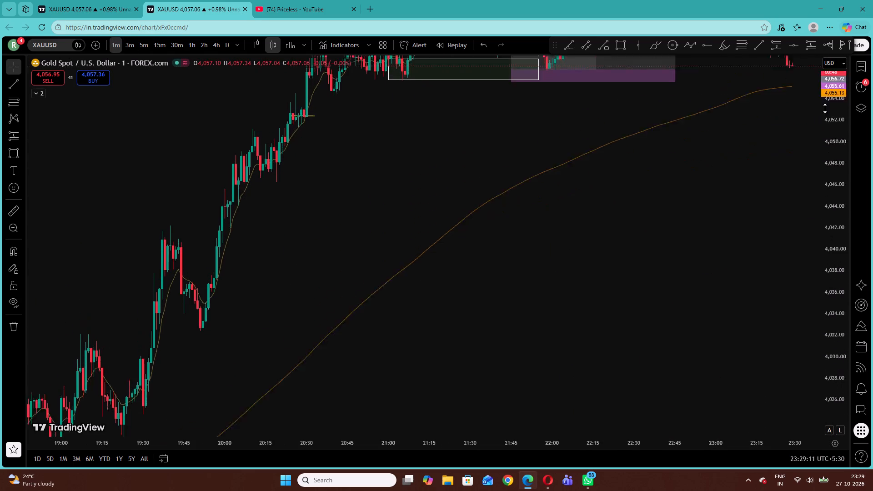
pyautogui.moveTo(825, 108); pyautogui.dragTo(820, 59)
pyautogui.moveTo(678, 141); pyautogui.dragTo(606, 452)
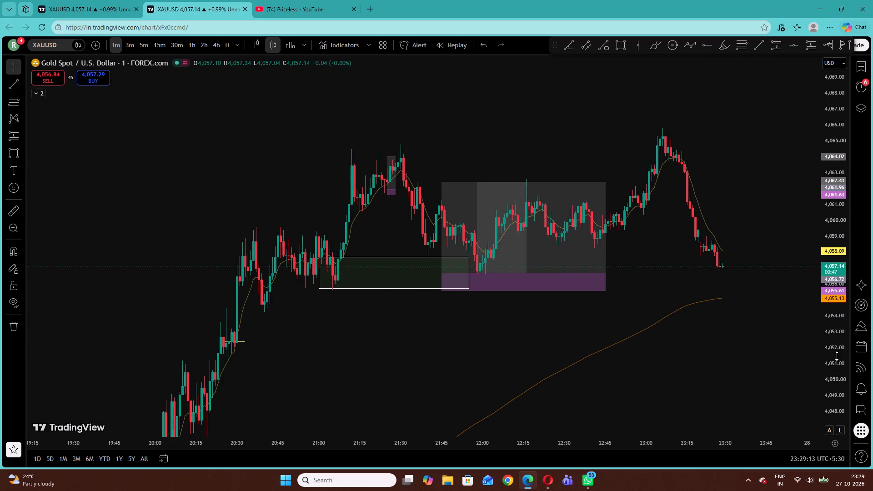
pyautogui.moveTo(837, 356); pyautogui.dragTo(812, 165)
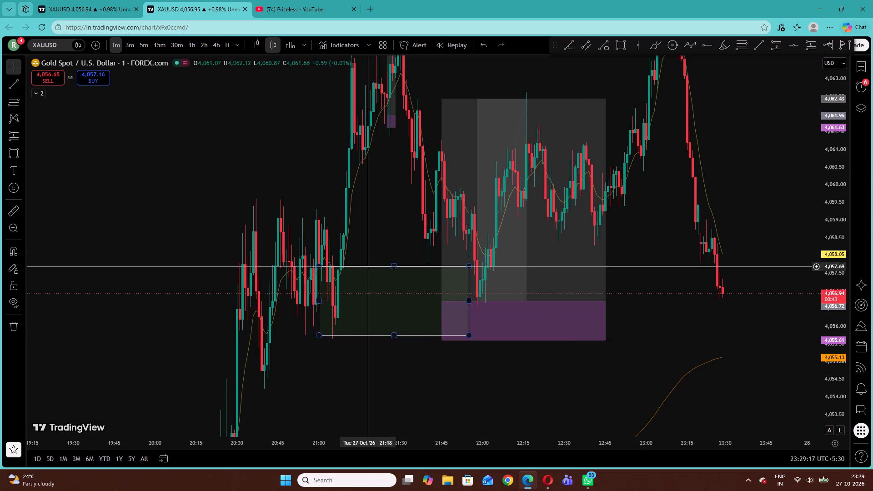
pyautogui.moveTo(395, 265); pyautogui.dragTo(398, 285)
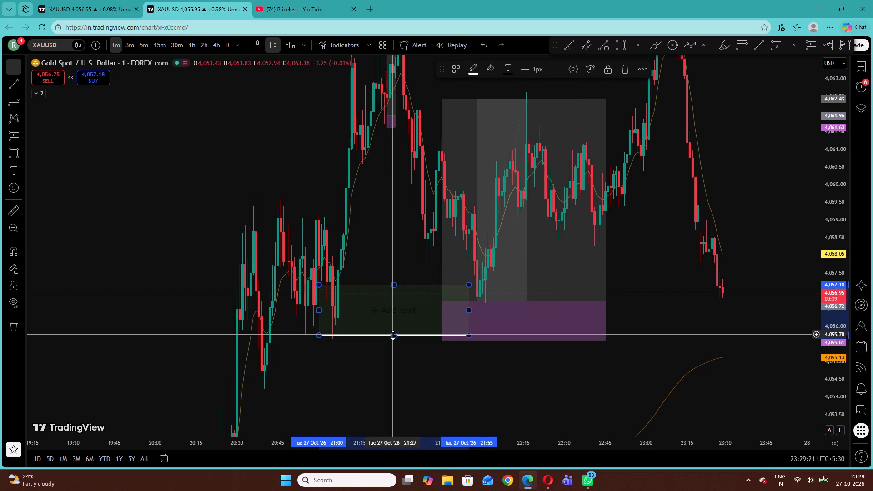
pyautogui.moveTo(393, 335); pyautogui.dragTo(399, 325)
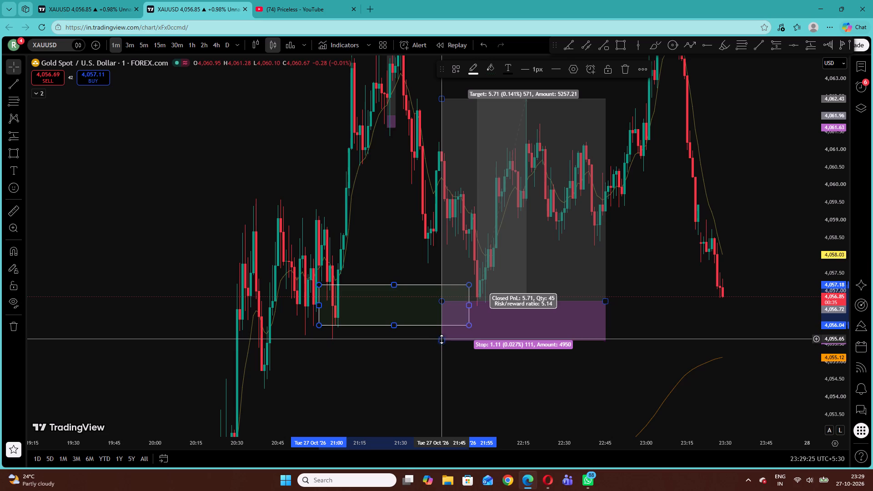
# Raise the stop level of the long position starting at 21:45 to 4,056.04, matching the rectangle's lower edge.
pyautogui.moveTo(442, 339); pyautogui.dragTo(455, 325)
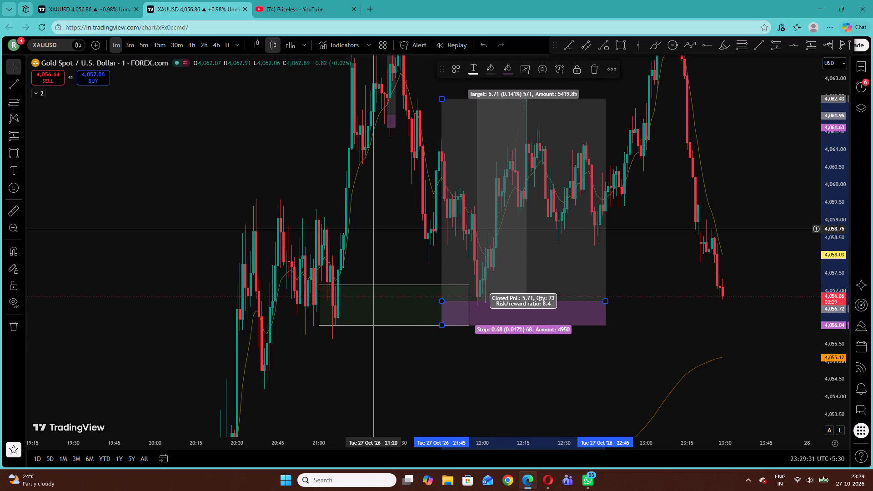
pyautogui.click(413, 250)
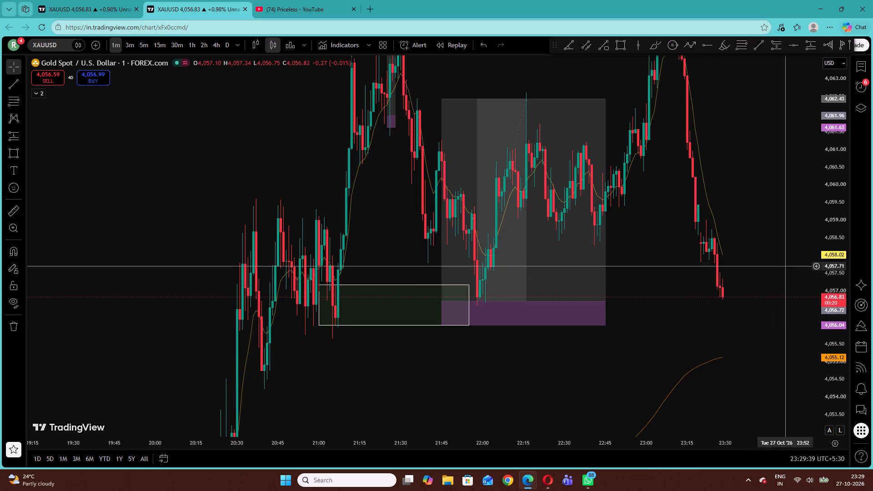
# Return the chart to the 5-minute timeframe.
pyautogui.moveTo(834, 279); pyautogui.dragTo(833, 346)
pyautogui.moveTo(690, 299); pyautogui.dragTo(632, 338)
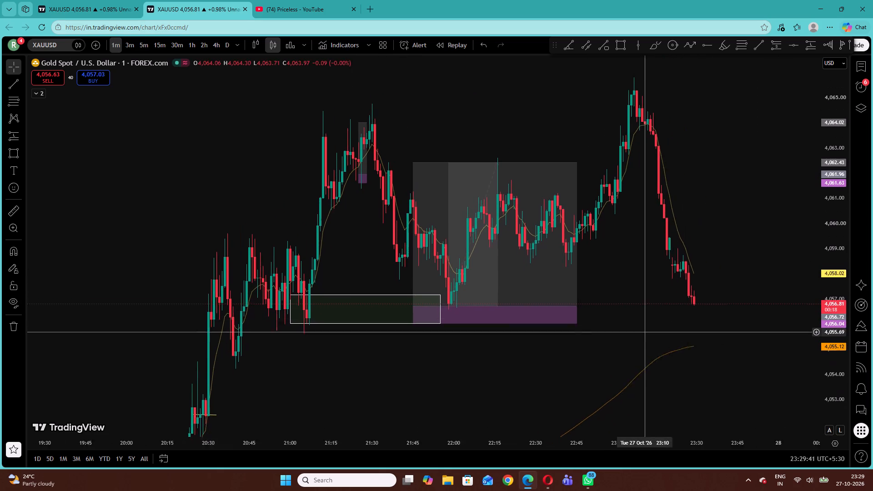
pyautogui.moveTo(632, 338); pyautogui.dragTo(607, 346)
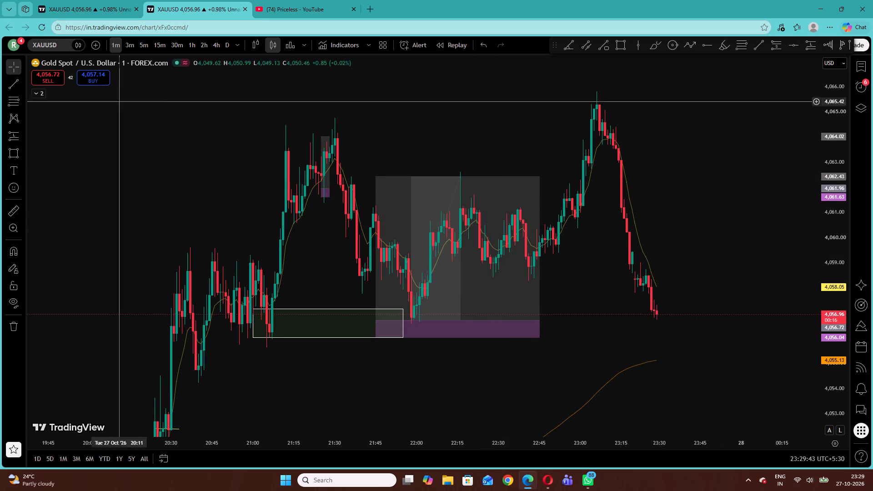
pyautogui.click(143, 46)
pyautogui.moveTo(490, 251); pyautogui.dragTo(467, 181)
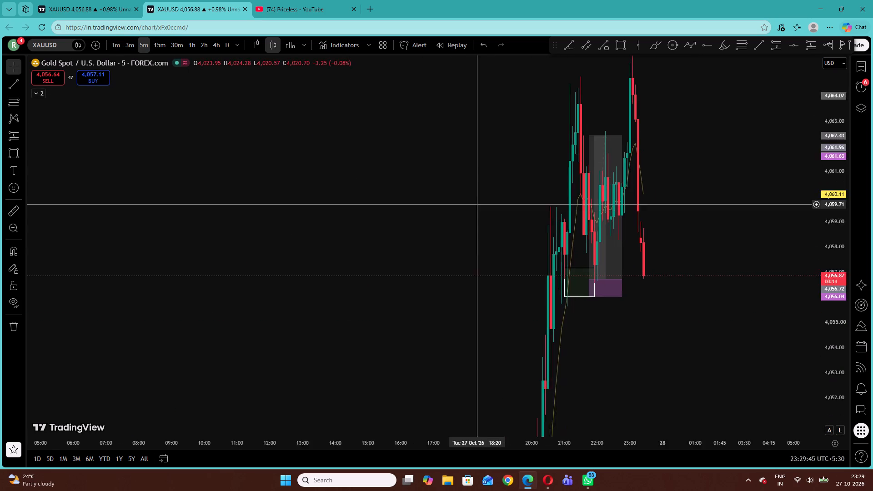
# On the 1-minute timeframe, move the 17:10 long position's entry to 4,009.63 and its start to 17:11.
pyautogui.moveTo(467, 181); pyautogui.dragTo(416, 66)
pyautogui.click(118, 46)
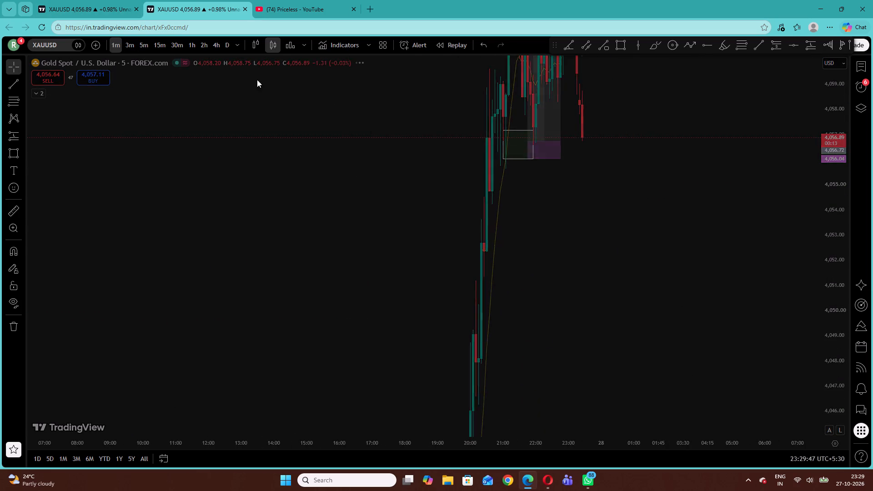
pyautogui.moveTo(505, 314); pyautogui.dragTo(737, 188)
pyautogui.moveTo(428, 301); pyautogui.dragTo(671, 119)
pyautogui.moveTo(492, 322); pyautogui.dragTo(562, 205)
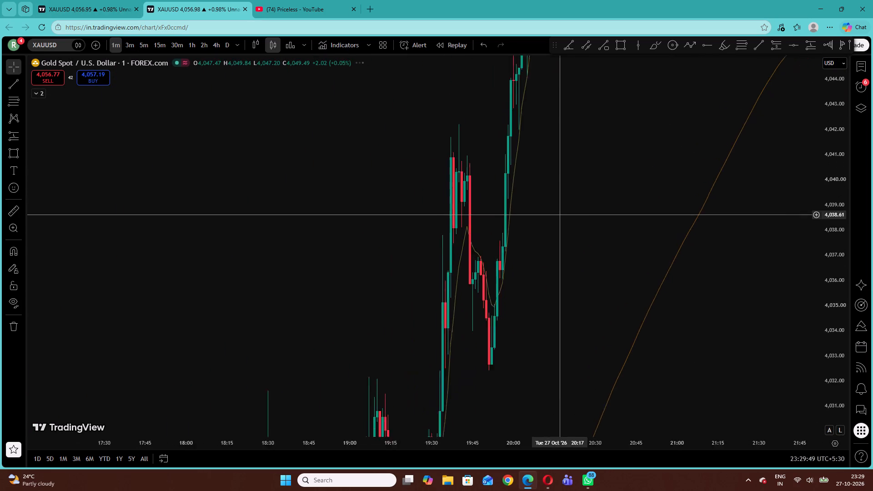
pyautogui.moveTo(562, 205); pyautogui.dragTo(625, 137)
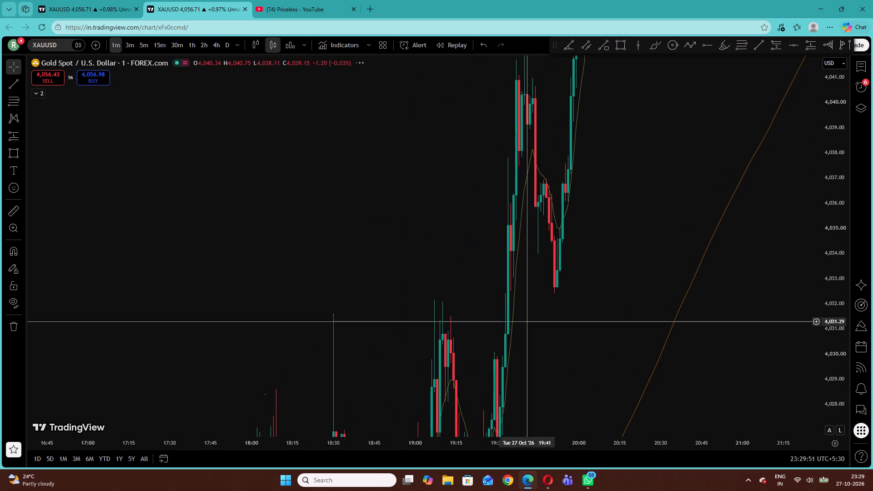
pyautogui.moveTo(519, 331); pyautogui.dragTo(428, 124)
pyautogui.moveTo(385, 298); pyautogui.dragTo(597, 121)
pyautogui.moveTo(447, 322); pyautogui.dragTo(574, 108)
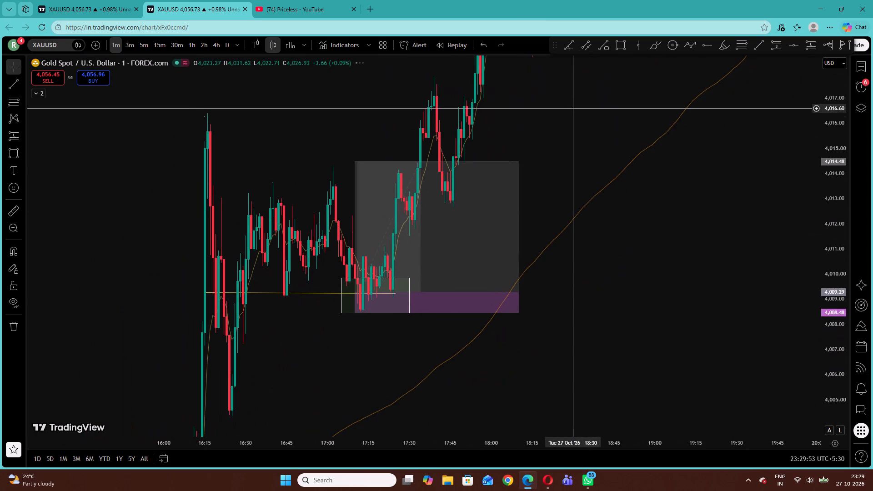
pyautogui.moveTo(538, 205); pyautogui.dragTo(547, 205)
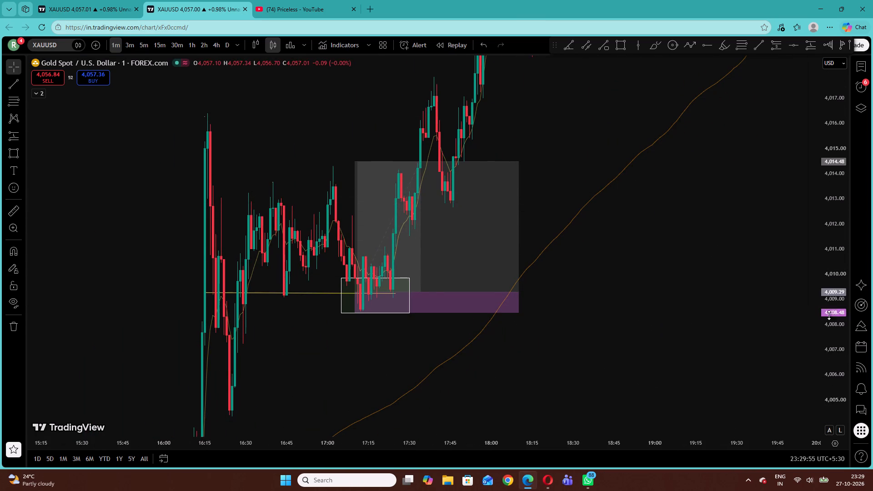
pyautogui.moveTo(830, 313); pyautogui.dragTo(816, 185)
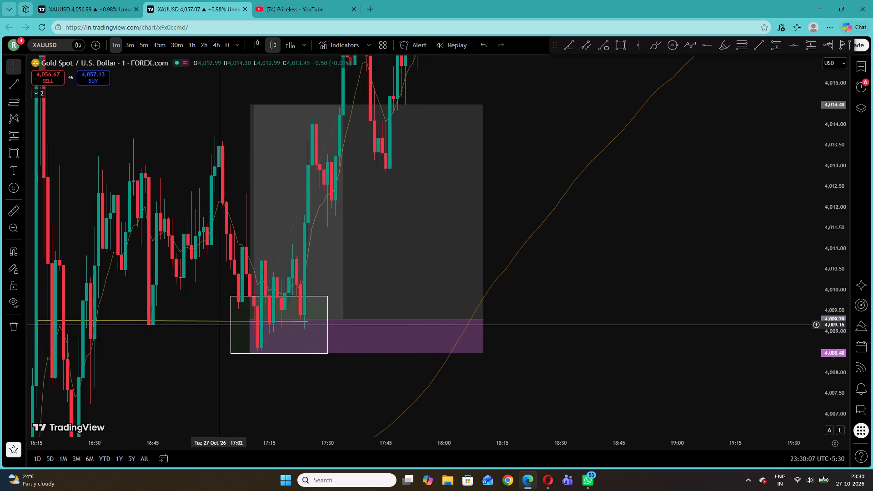
pyautogui.moveTo(248, 321); pyautogui.dragTo(251, 311)
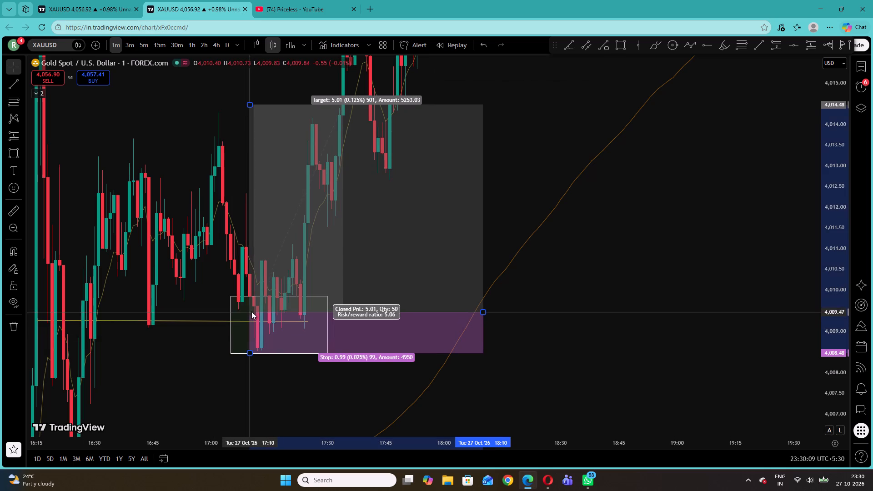
pyautogui.moveTo(251, 311); pyautogui.dragTo(253, 305)
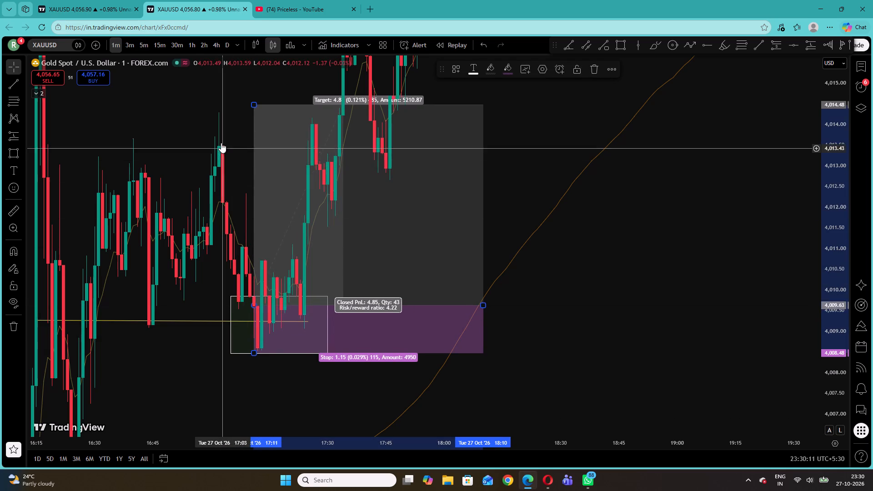
# Raise the target level of the long position starting at 17:11 to 4,015.41.
pyautogui.moveTo(223, 142); pyautogui.dragTo(237, 256)
pyautogui.moveTo(259, 211); pyautogui.dragTo(259, 199)
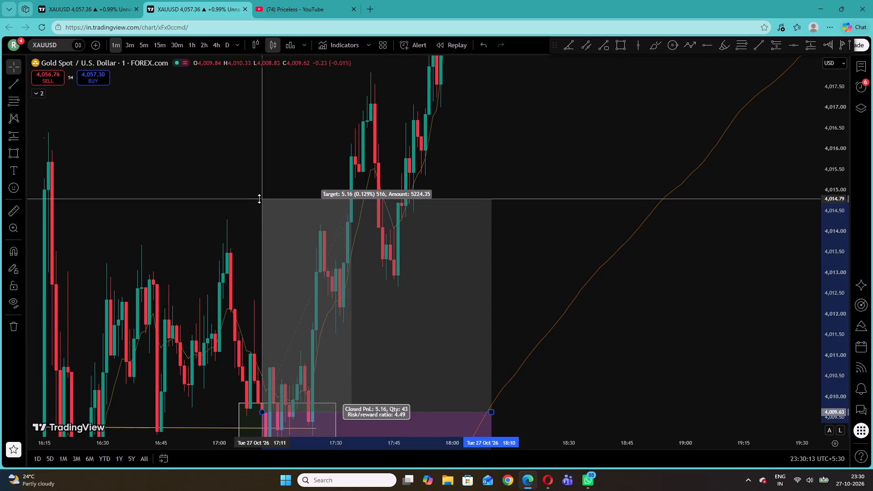
pyautogui.moveTo(259, 199); pyautogui.dragTo(261, 185)
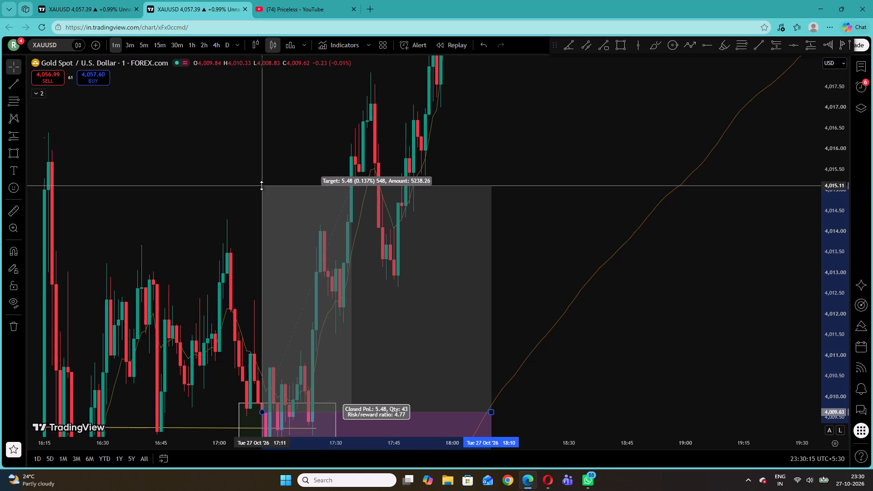
pyautogui.moveTo(261, 185); pyautogui.dragTo(262, 173)
pyautogui.click(245, 182)
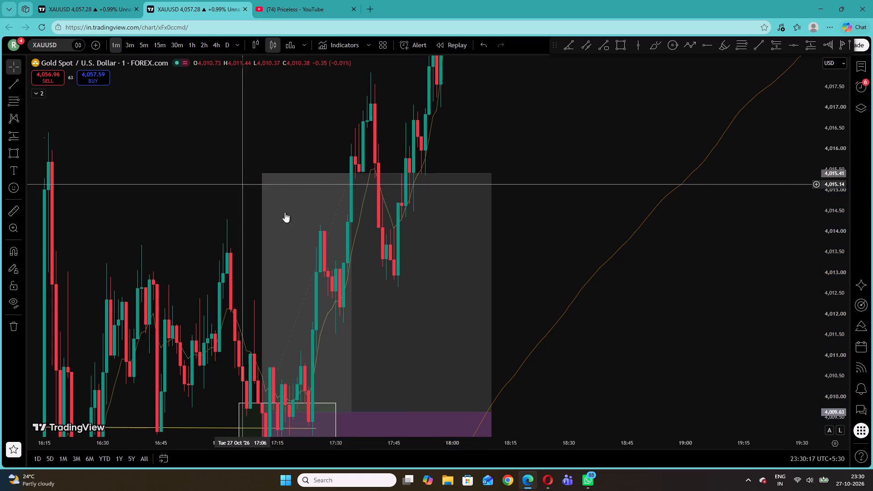
# Examine the 1-minute price action from the 17:11 long setup up to the 21:00 rectangle and the 21:45 long position.
pyautogui.moveTo(846, 265); pyautogui.dragTo(832, 321)
pyautogui.moveTo(657, 348); pyautogui.dragTo(659, 331)
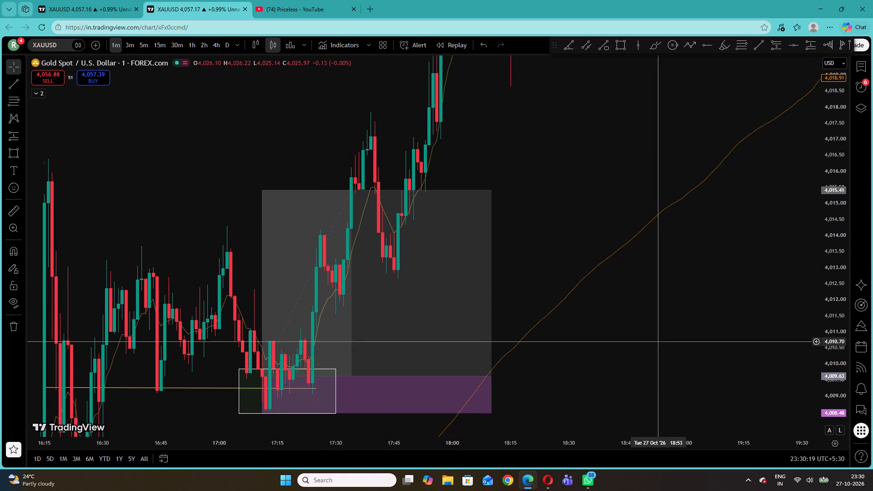
pyautogui.moveTo(659, 331); pyautogui.dragTo(668, 302)
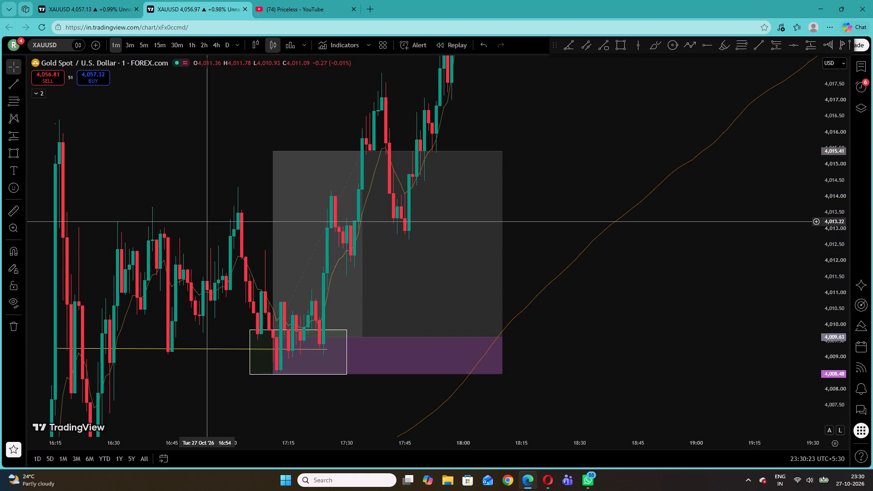
pyautogui.click(607, 245)
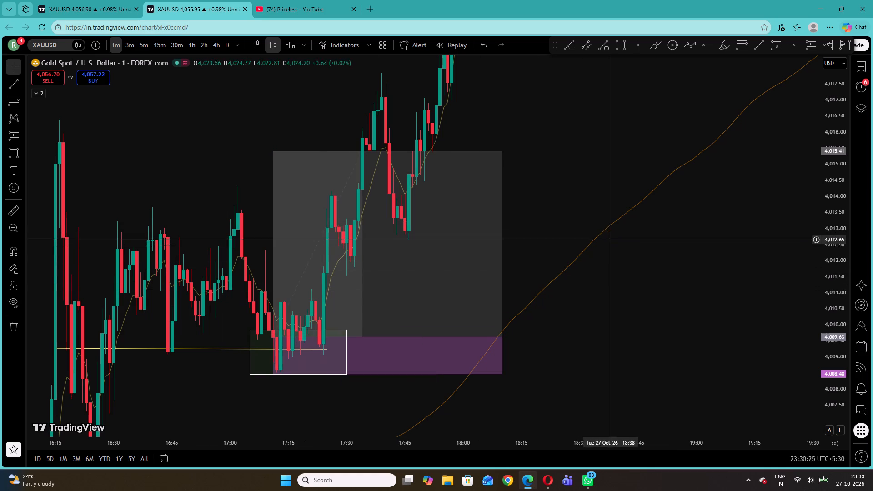
pyautogui.moveTo(216, 390); pyautogui.dragTo(327, 311)
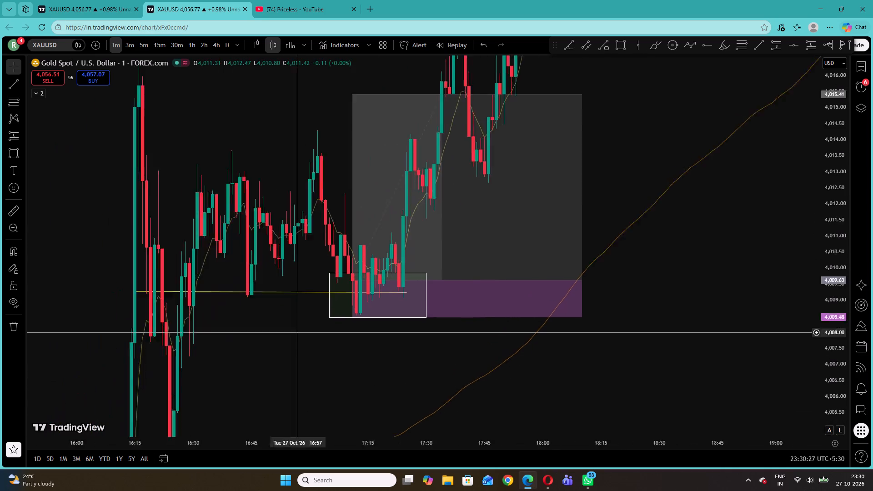
pyautogui.moveTo(327, 311); pyautogui.dragTo(381, 272)
pyautogui.moveTo(596, 299); pyautogui.dragTo(268, 474)
pyautogui.moveTo(523, 140); pyautogui.dragTo(388, 436)
pyautogui.moveTo(517, 269); pyautogui.dragTo(281, 471)
pyautogui.moveTo(540, 203); pyautogui.dragTo(321, 488)
pyautogui.moveTo(524, 197); pyautogui.dragTo(369, 489)
pyautogui.moveTo(496, 170); pyautogui.dragTo(449, 401)
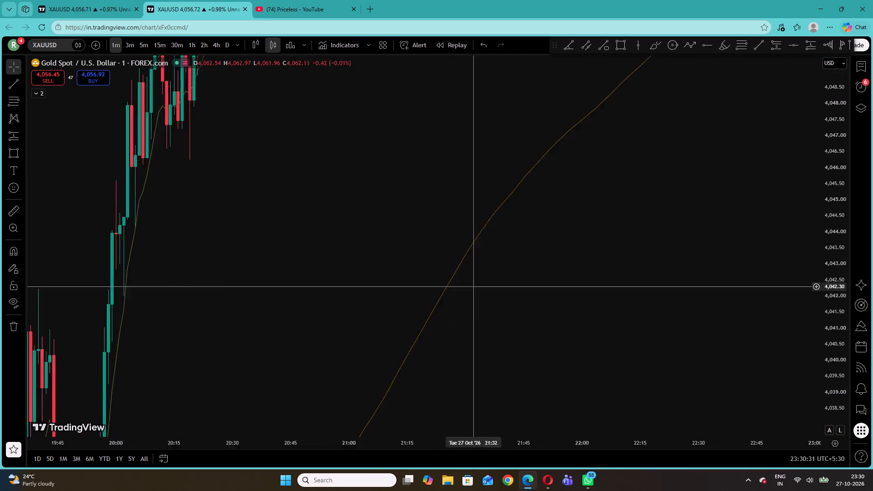
pyautogui.moveTo(449, 401); pyautogui.dragTo(431, 490)
pyautogui.moveTo(467, 114); pyautogui.dragTo(377, 490)
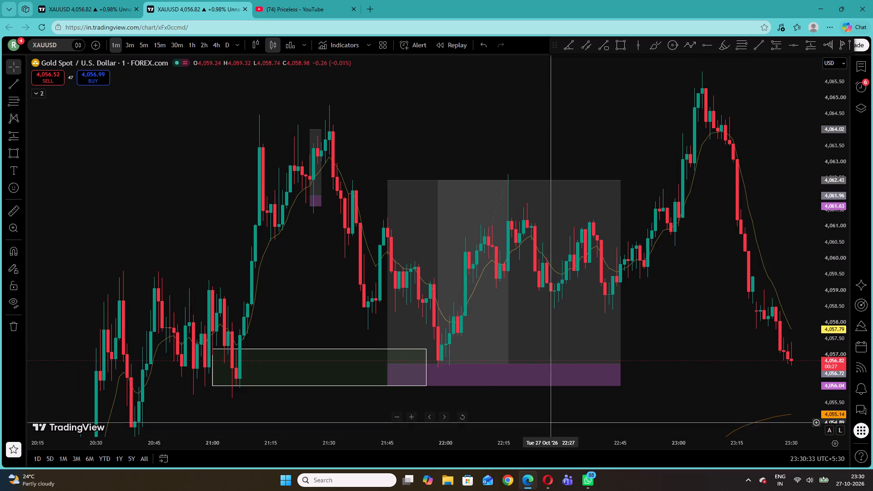
pyautogui.moveTo(325, 324); pyautogui.dragTo(450, 146)
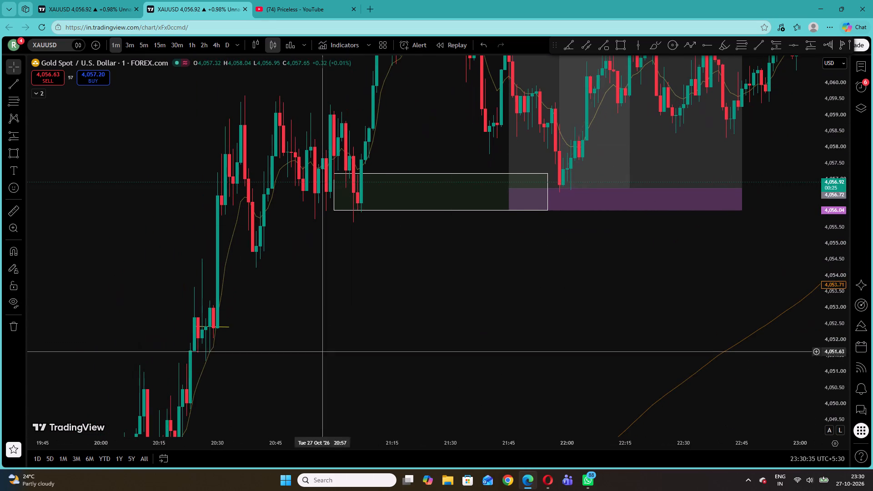
pyautogui.moveTo(325, 281); pyautogui.dragTo(330, 279, button='right')
pyautogui.click(370, 230)
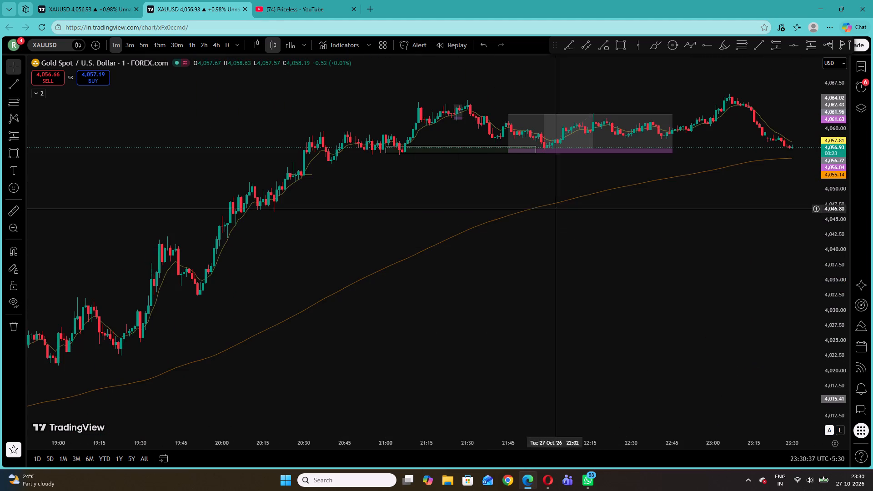
# Extend the lower edge of the 13:30 to 13:50 rectangle down to about 3,998.85.
pyautogui.moveTo(835, 337); pyautogui.dragTo(833, 119)
pyautogui.moveTo(394, 310); pyautogui.dragTo(754, 158)
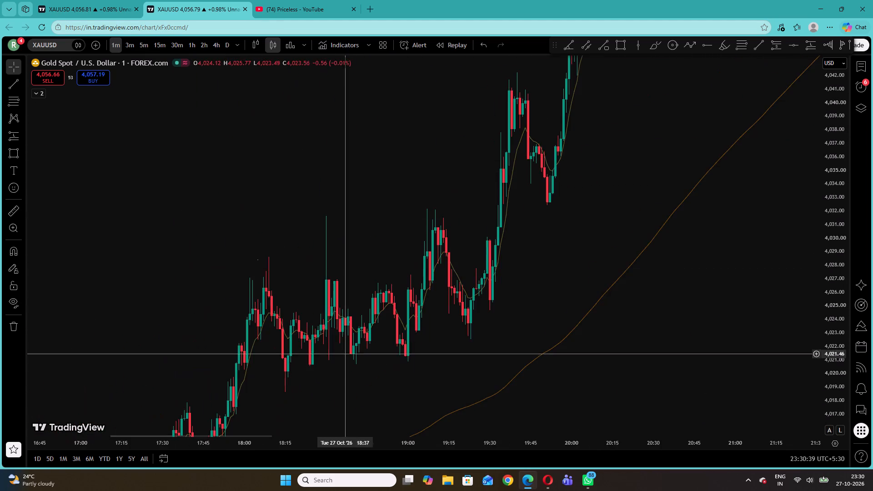
pyautogui.moveTo(335, 366); pyautogui.dragTo(645, 195)
pyautogui.moveTo(314, 265); pyautogui.dragTo(330, 249)
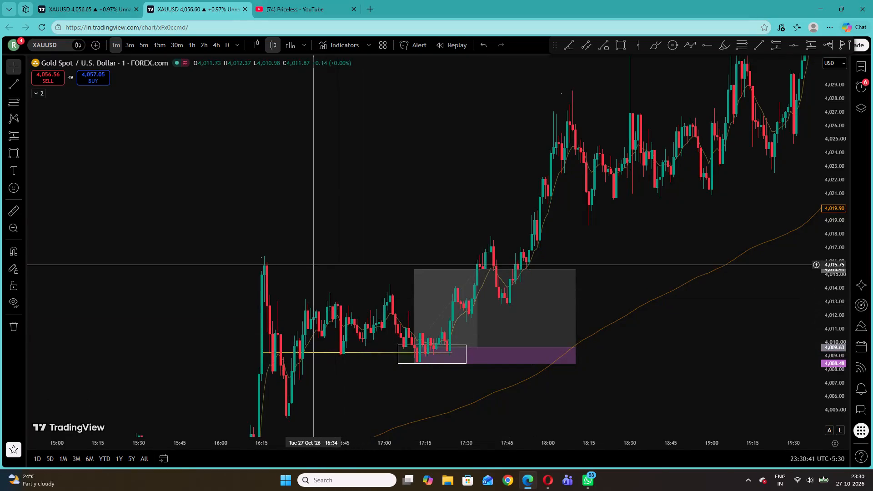
pyautogui.moveTo(330, 249); pyautogui.dragTo(511, 128)
pyautogui.moveTo(506, 324); pyautogui.dragTo(428, 368)
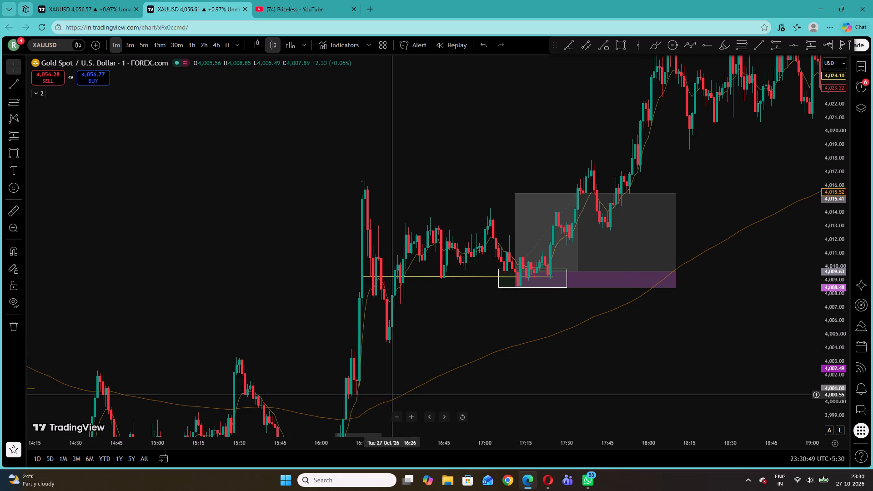
pyautogui.moveTo(452, 332); pyautogui.dragTo(673, 185)
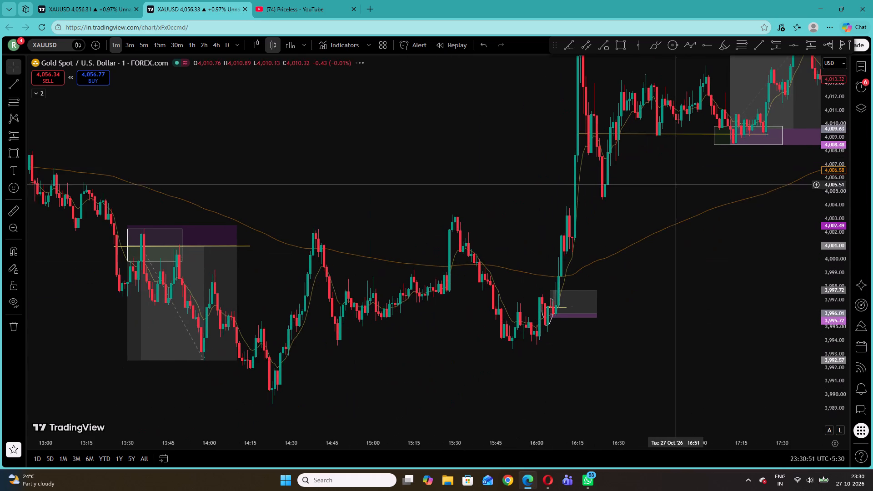
pyautogui.moveTo(431, 225); pyautogui.dragTo(585, 230)
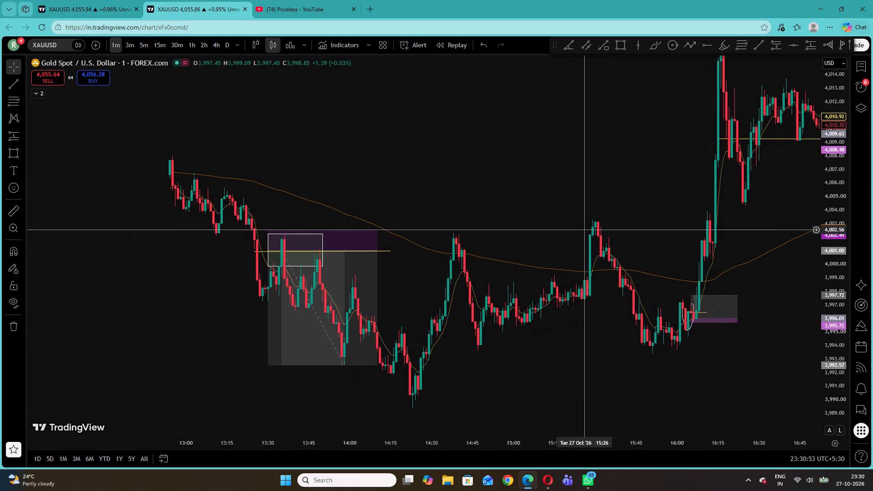
pyautogui.moveTo(585, 230); pyautogui.dragTo(586, 230)
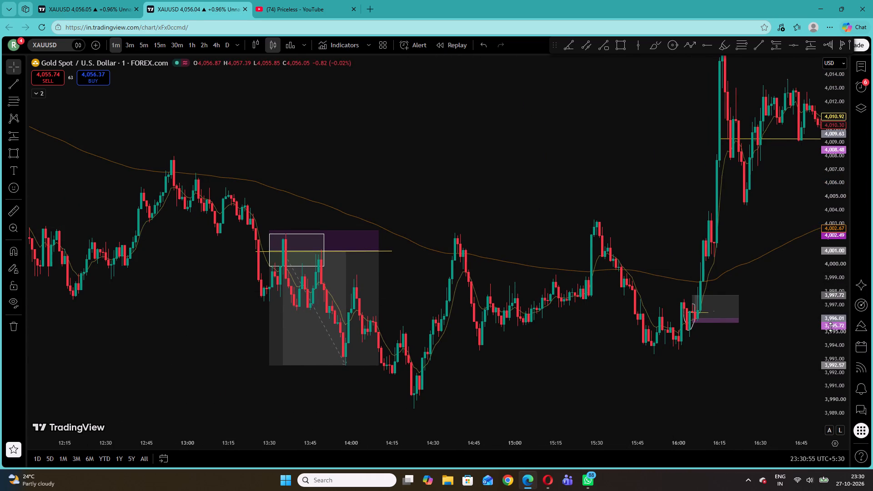
pyautogui.moveTo(830, 327); pyautogui.dragTo(823, 170)
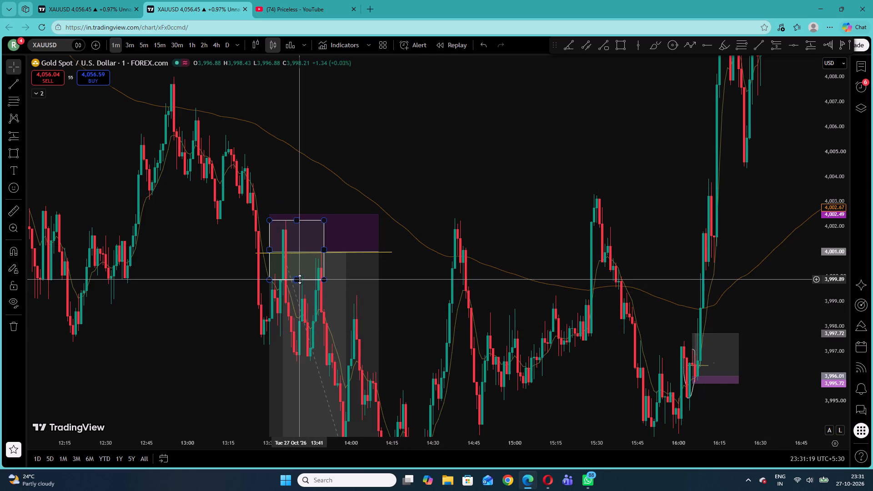
pyautogui.moveTo(300, 279); pyautogui.dragTo(301, 305)
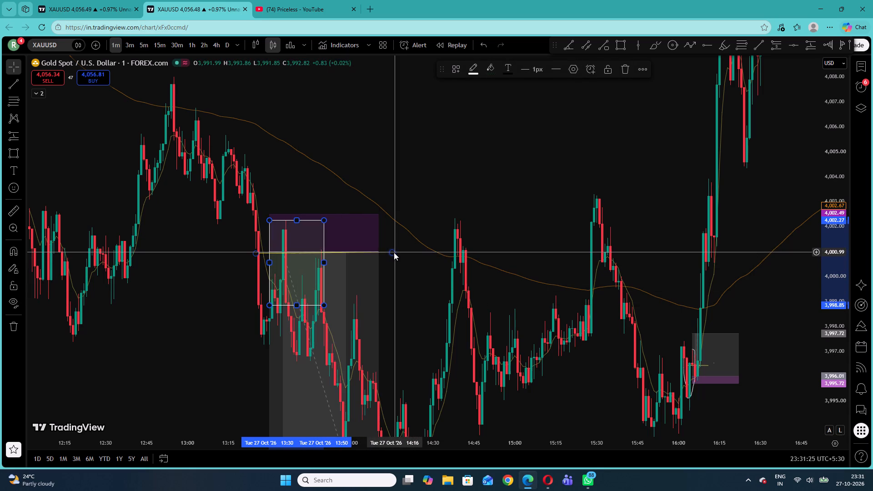
# Lower and level the yellow line through the 13:30 rectangle to about 4,000.4, spanning about 13:26 to 14:17.
pyautogui.moveTo(392, 250); pyautogui.dragTo(392, 257)
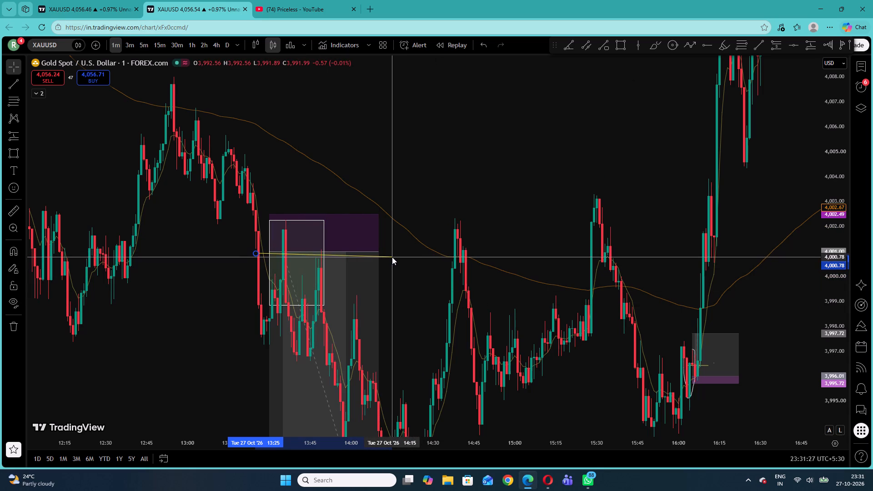
pyautogui.moveTo(392, 257); pyautogui.dragTo(396, 250)
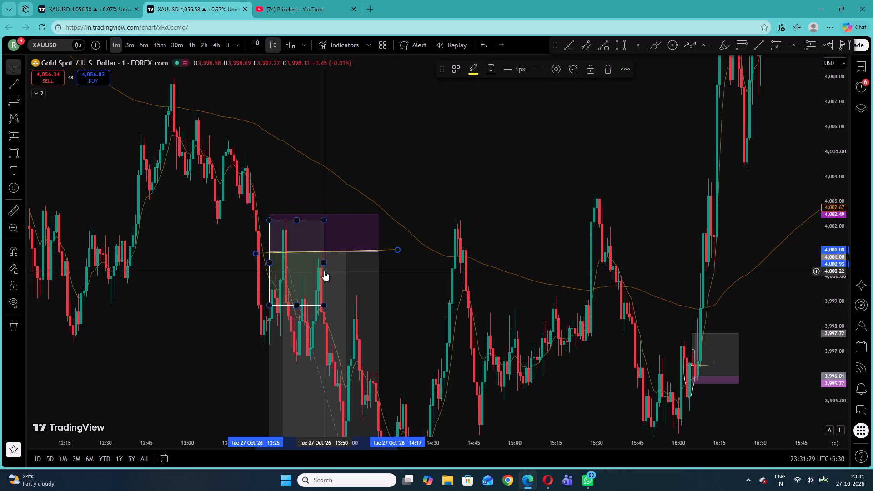
pyautogui.click(324, 271)
pyautogui.moveTo(346, 250); pyautogui.dragTo(348, 257)
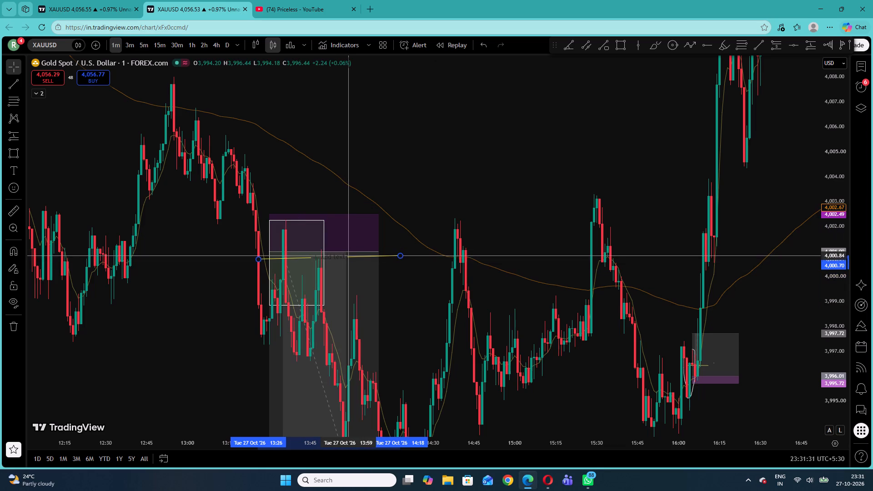
pyautogui.moveTo(348, 257); pyautogui.dragTo(348, 263)
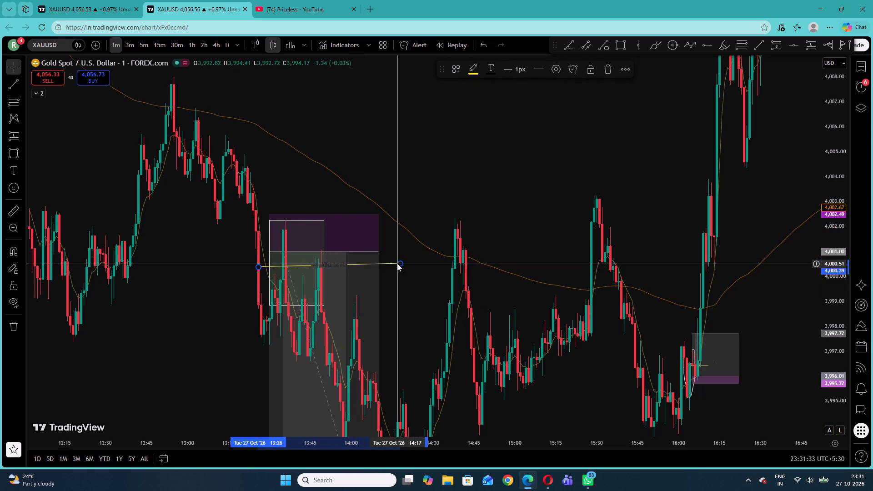
pyautogui.click(397, 263)
pyautogui.click(420, 185)
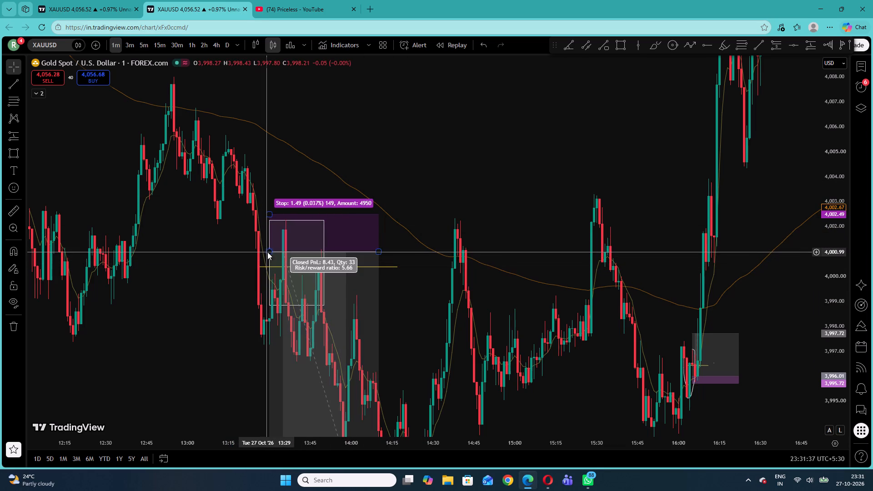
# Adjust the 13:30 short position to start at 13:31 with its entry at 4,000.47 and stop at 4,002.30.
pyautogui.moveTo(267, 252); pyautogui.dragTo(271, 265)
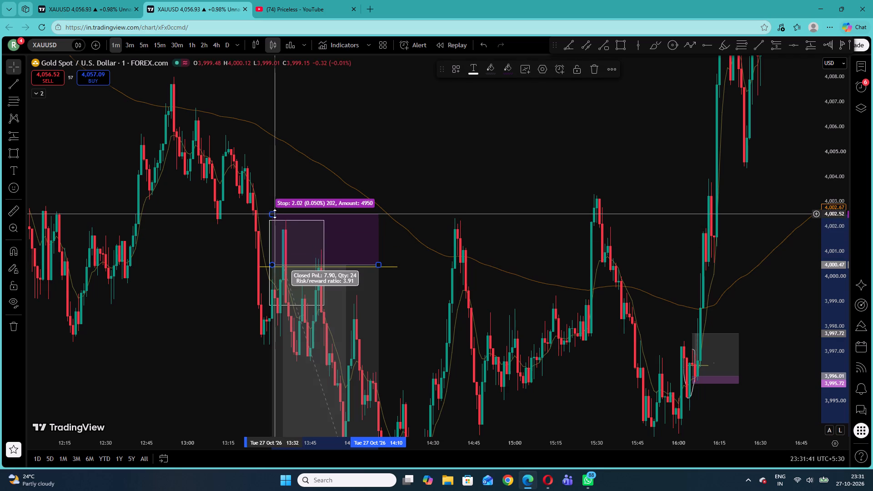
pyautogui.moveTo(274, 213); pyautogui.dragTo(274, 219)
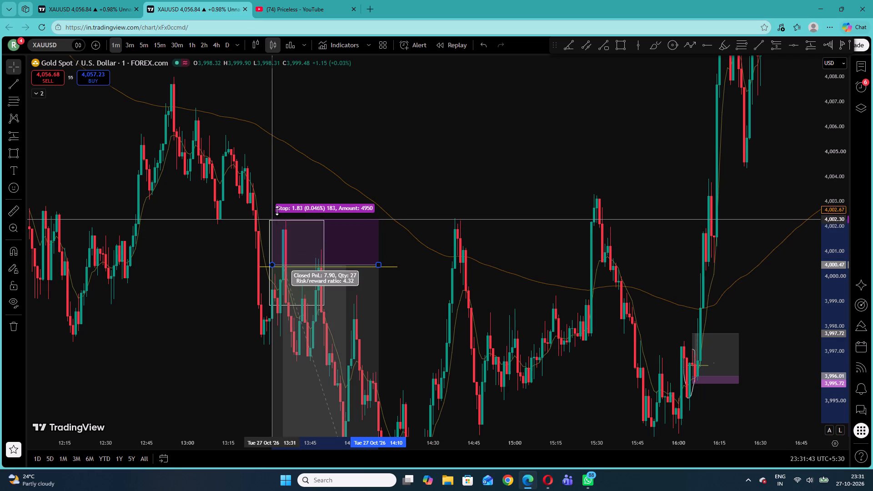
pyautogui.click(280, 202)
pyautogui.moveTo(453, 315); pyautogui.dragTo(440, 258)
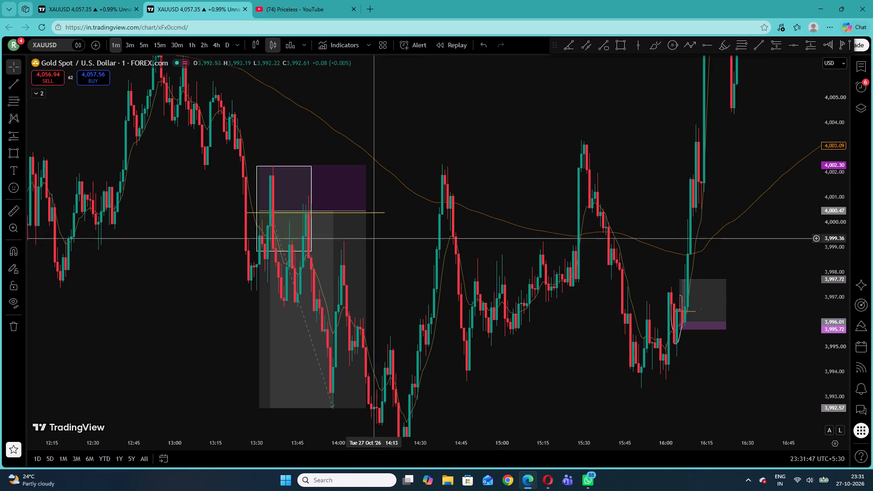
# Extend the 13:31 short position's end to 14:23 and lower its target to about 3,991.18.
pyautogui.moveTo(368, 209); pyautogui.dragTo(400, 210)
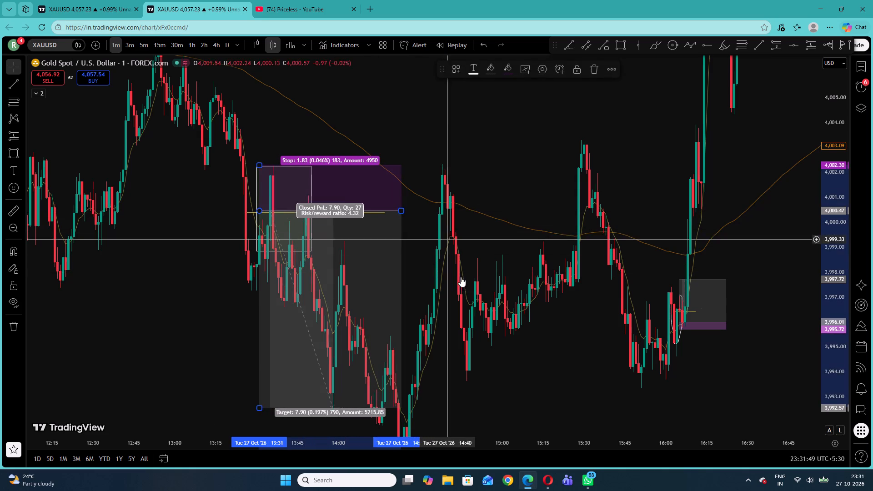
pyautogui.moveTo(467, 302); pyautogui.dragTo(442, 241)
pyautogui.moveTo(234, 348); pyautogui.dragTo(234, 364)
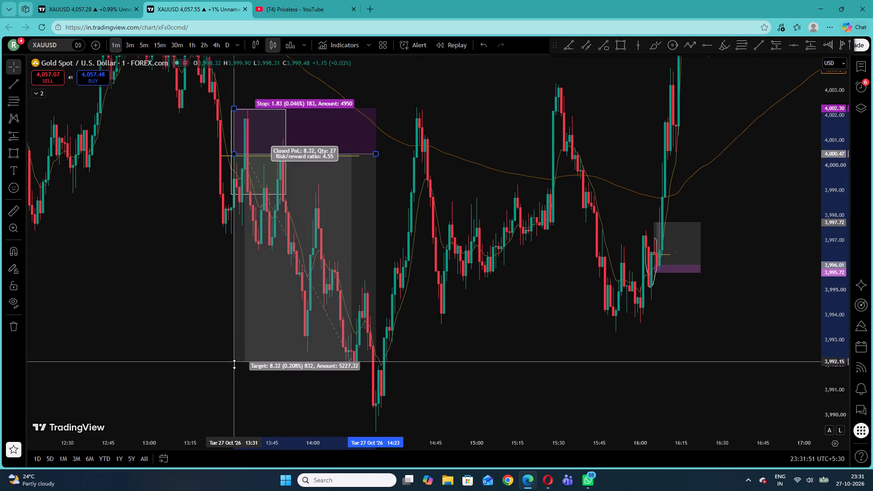
pyautogui.moveTo(234, 364); pyautogui.dragTo(240, 385)
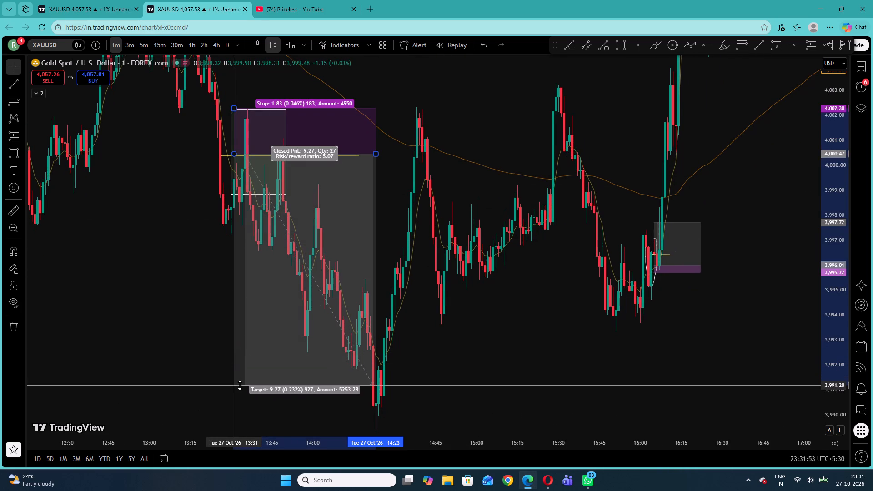
pyautogui.moveTo(240, 385); pyautogui.dragTo(240, 386)
pyautogui.click(522, 286)
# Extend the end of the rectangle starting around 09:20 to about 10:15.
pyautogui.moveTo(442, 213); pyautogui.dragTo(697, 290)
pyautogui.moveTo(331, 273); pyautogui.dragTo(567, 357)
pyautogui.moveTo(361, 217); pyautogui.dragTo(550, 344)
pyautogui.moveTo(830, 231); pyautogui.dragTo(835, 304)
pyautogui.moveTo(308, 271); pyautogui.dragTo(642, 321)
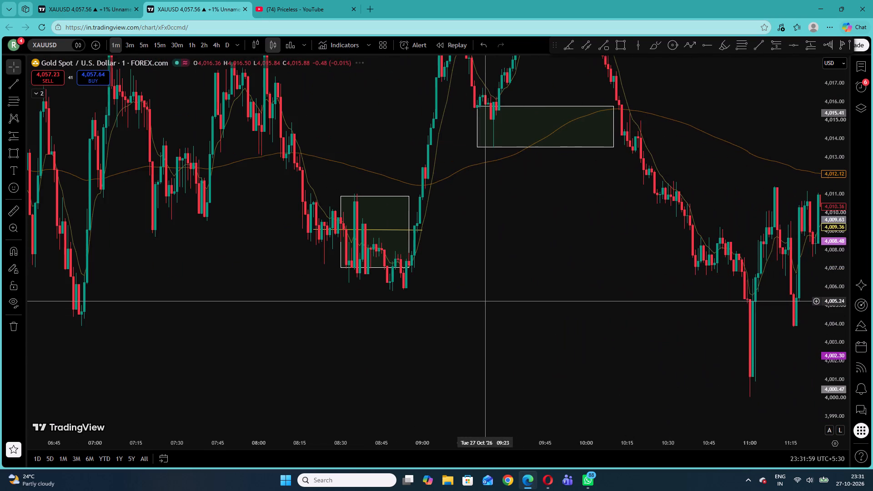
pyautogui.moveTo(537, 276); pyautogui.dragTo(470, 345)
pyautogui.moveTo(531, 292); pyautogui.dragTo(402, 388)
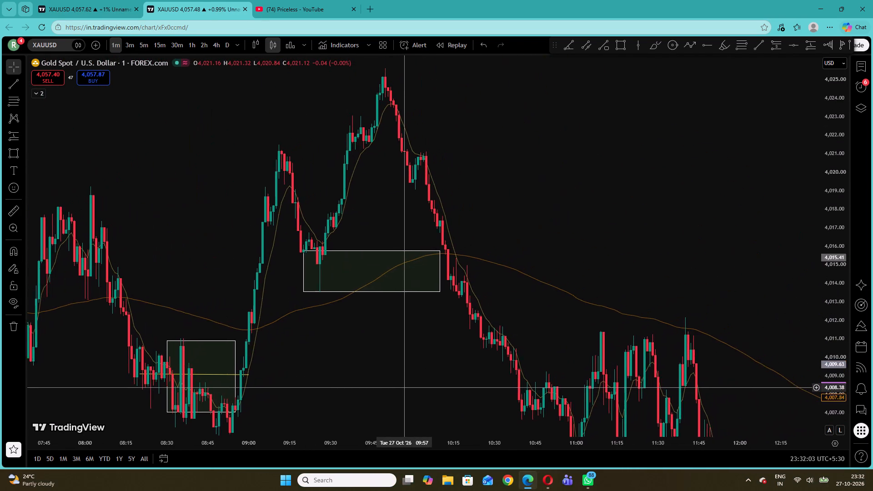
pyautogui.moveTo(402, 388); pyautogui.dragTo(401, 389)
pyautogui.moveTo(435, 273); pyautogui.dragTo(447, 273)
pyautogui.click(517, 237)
# Switch the chart to the 5-minute interval and reset the chart view.
pyautogui.moveTo(838, 308); pyautogui.dragTo(824, 175)
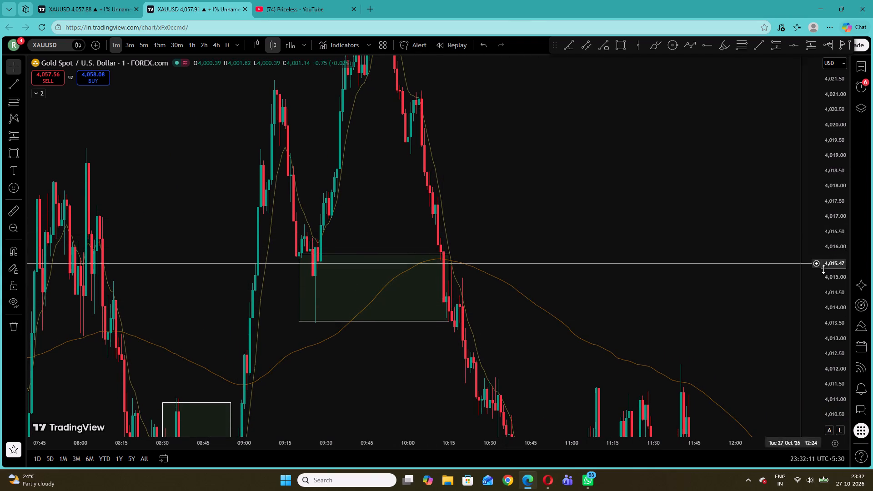
pyautogui.moveTo(830, 243); pyautogui.dragTo(818, 348)
pyautogui.moveTo(334, 385); pyautogui.dragTo(648, 281)
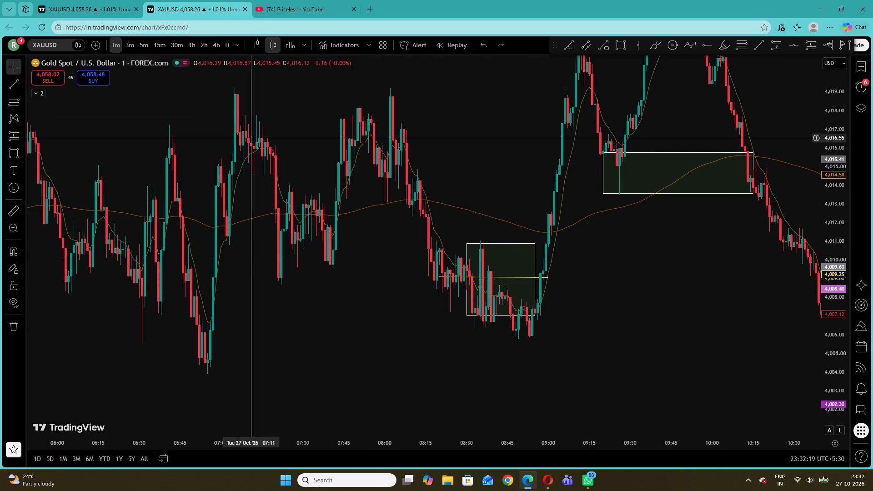
pyautogui.moveTo(636, 250); pyautogui.dragTo(464, 272)
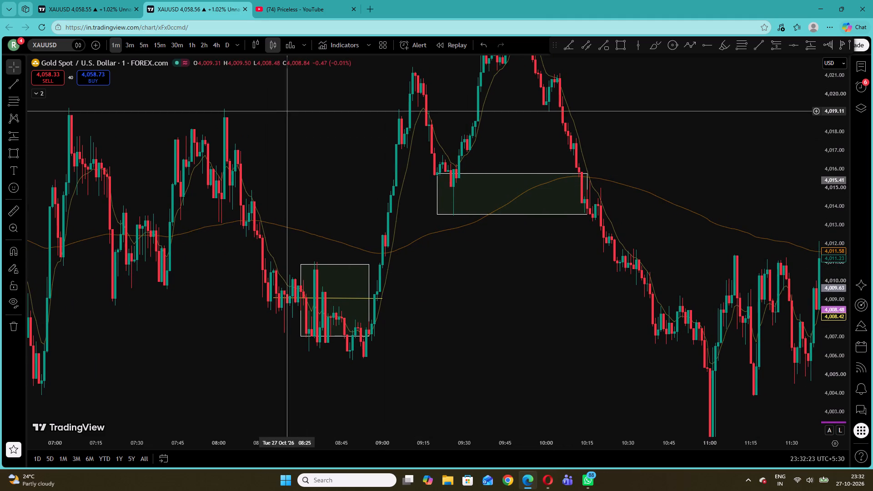
pyautogui.click(142, 42)
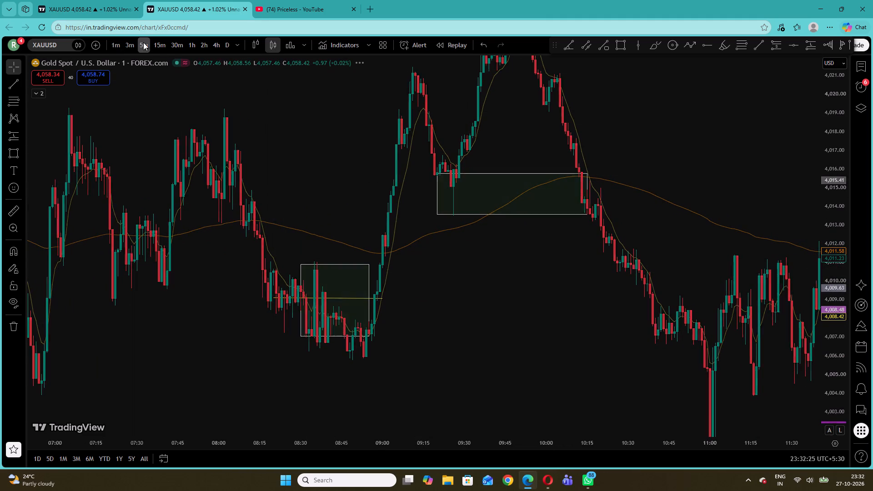
pyautogui.rightClick(366, 152)
pyautogui.click(398, 161)
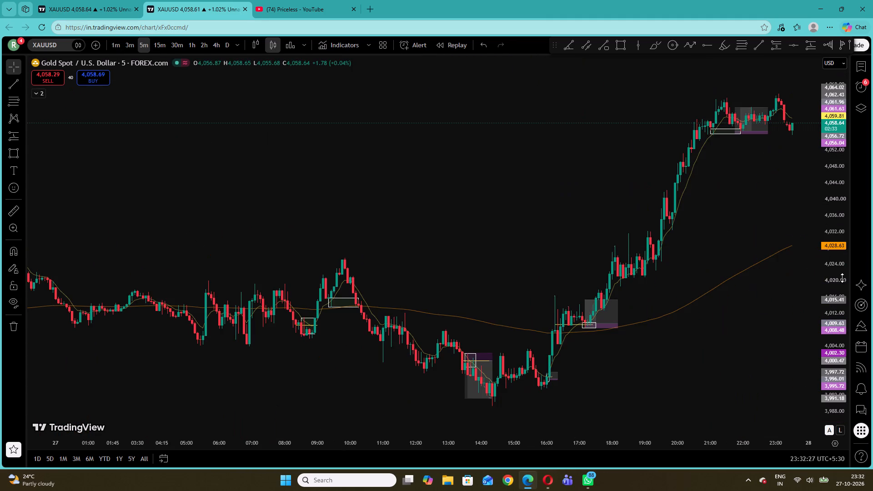
# Delete the small long position starting near 16:00 on 27 October.
pyautogui.moveTo(835, 310); pyautogui.dragTo(821, 164)
pyautogui.moveTo(682, 327); pyautogui.dragTo(650, 200)
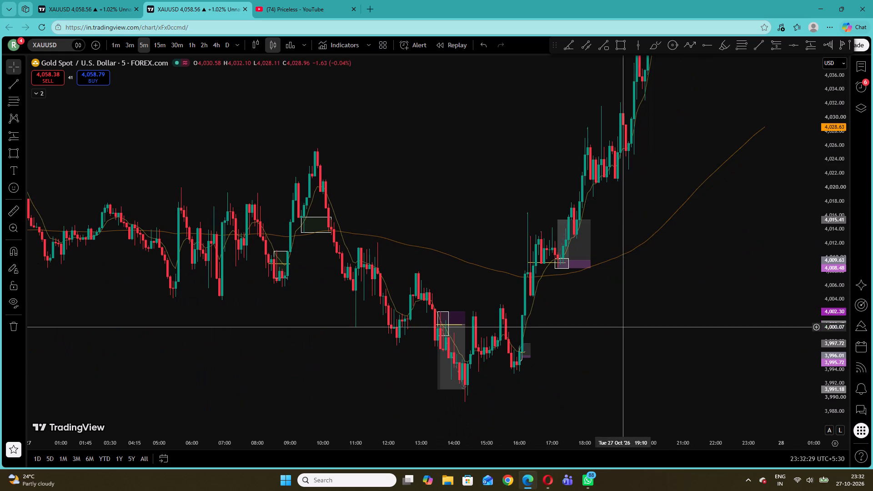
pyautogui.click(527, 357)
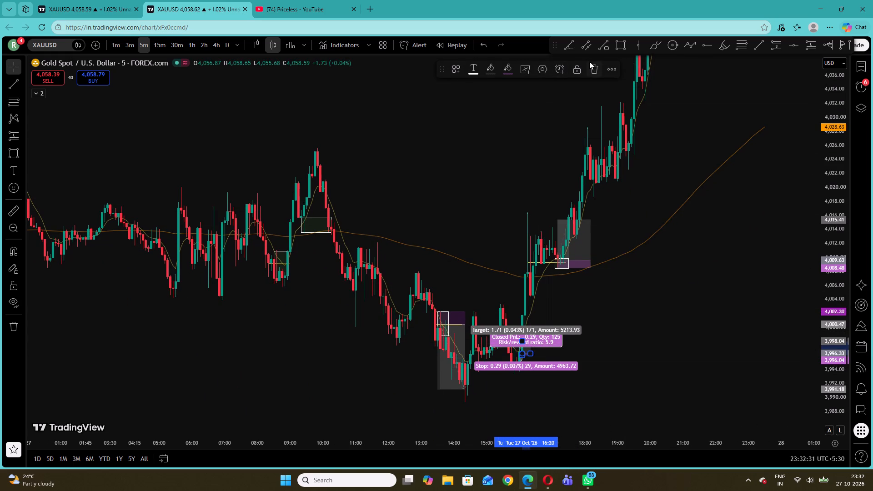
pyautogui.click(592, 67)
# Delete the 09:20 rectangle, and the 08:30 rectangle together with the yellow line through it.
pyautogui.click(329, 218)
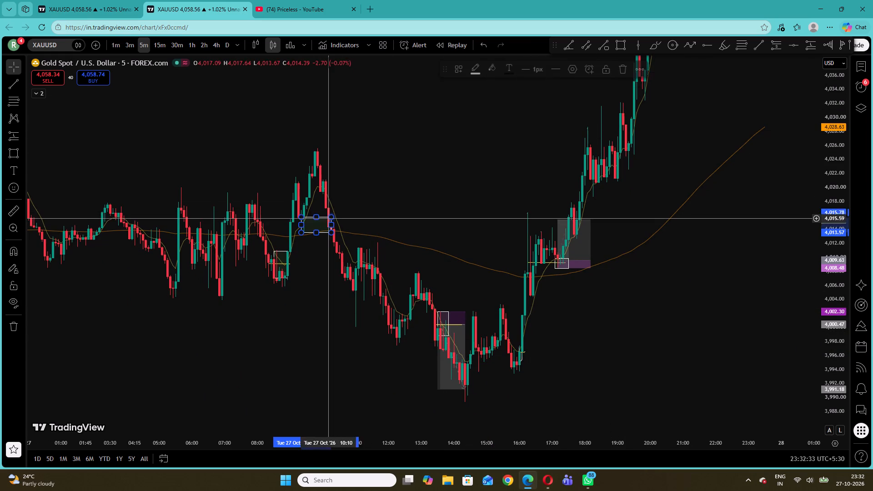
pyautogui.click(625, 69)
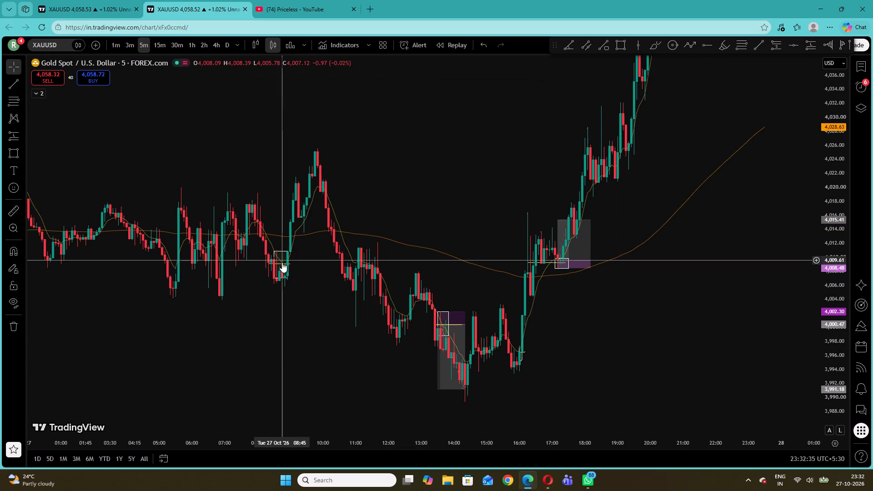
pyautogui.click(282, 263)
pyautogui.moveTo(609, 66); pyautogui.dragTo(607, 71)
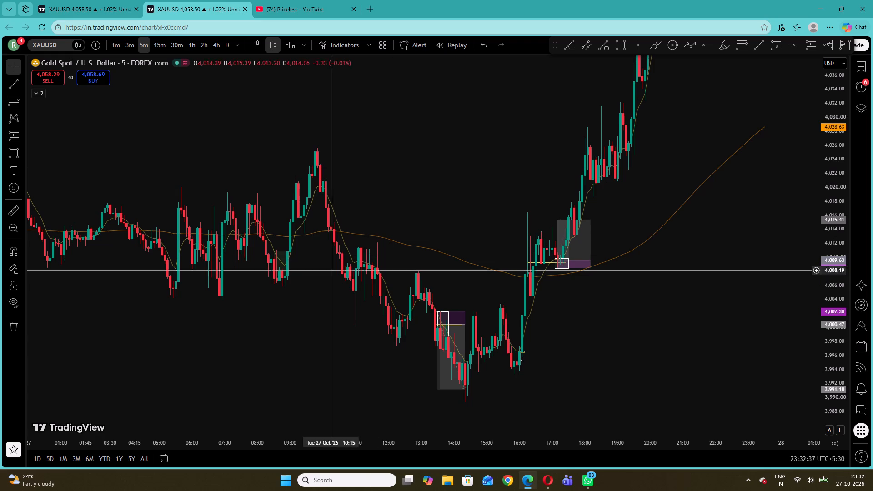
pyautogui.click(289, 251)
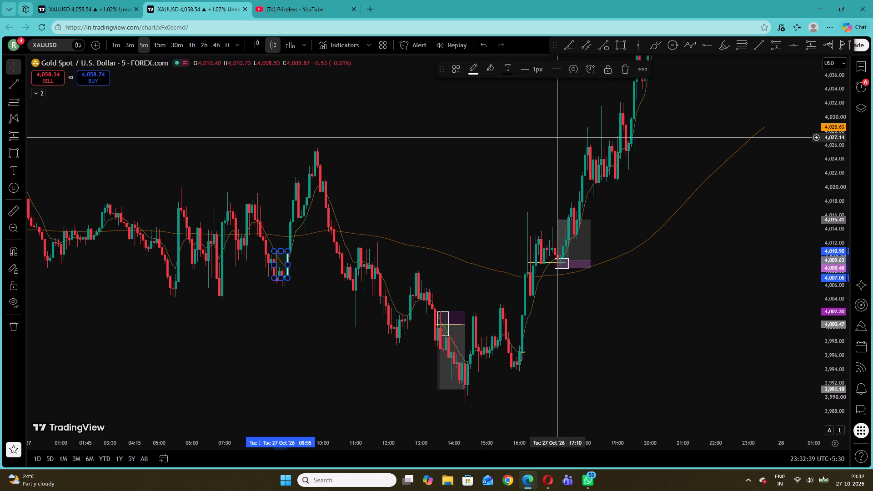
pyautogui.click(621, 65)
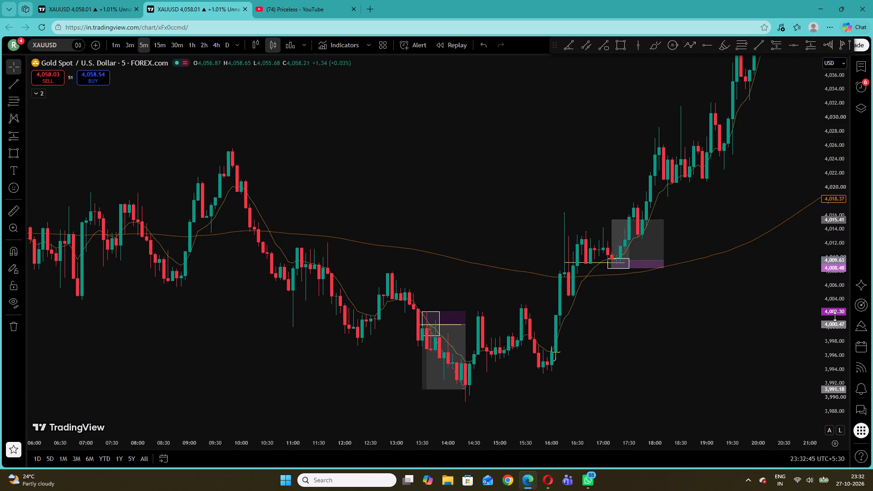
# Examine the 5-minute price action from the previous day's 15:30 up to the latest 27 October candles and remaining setups.
pyautogui.moveTo(837, 317); pyautogui.dragTo(840, 240)
pyautogui.click(661, 346)
pyautogui.moveTo(357, 225); pyautogui.dragTo(689, 183)
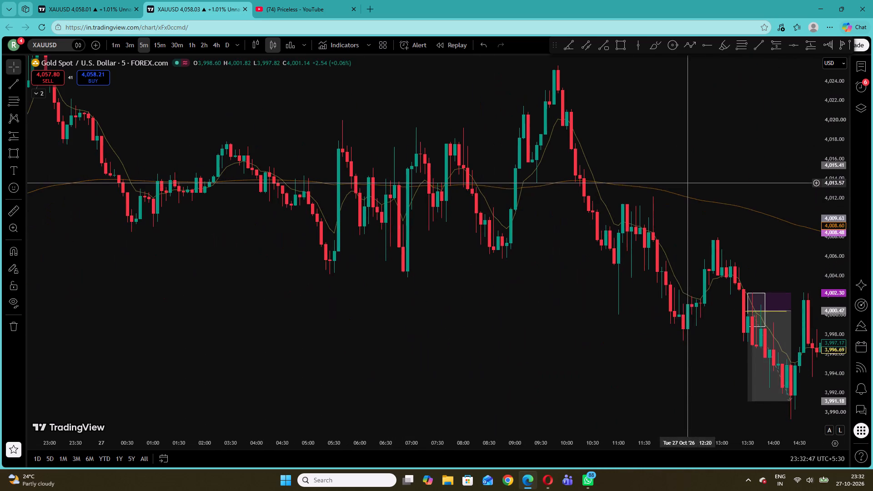
pyautogui.moveTo(513, 246); pyautogui.dragTo(789, 349)
pyautogui.click(462, 337)
pyautogui.moveTo(463, 337); pyautogui.dragTo(594, 308)
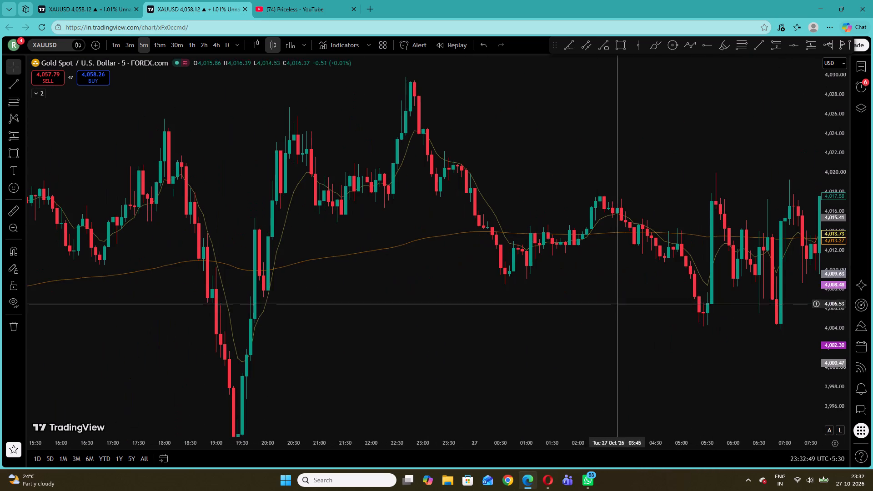
pyautogui.moveTo(582, 304); pyautogui.dragTo(137, 307)
pyautogui.moveTo(602, 206); pyautogui.dragTo(278, 180)
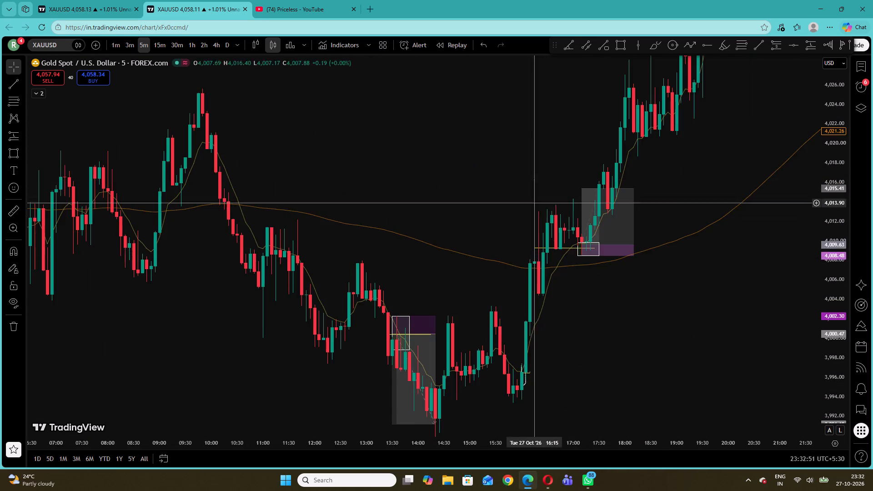
pyautogui.moveTo(502, 197); pyautogui.dragTo(287, 402)
pyautogui.moveTo(559, 212); pyautogui.dragTo(447, 459)
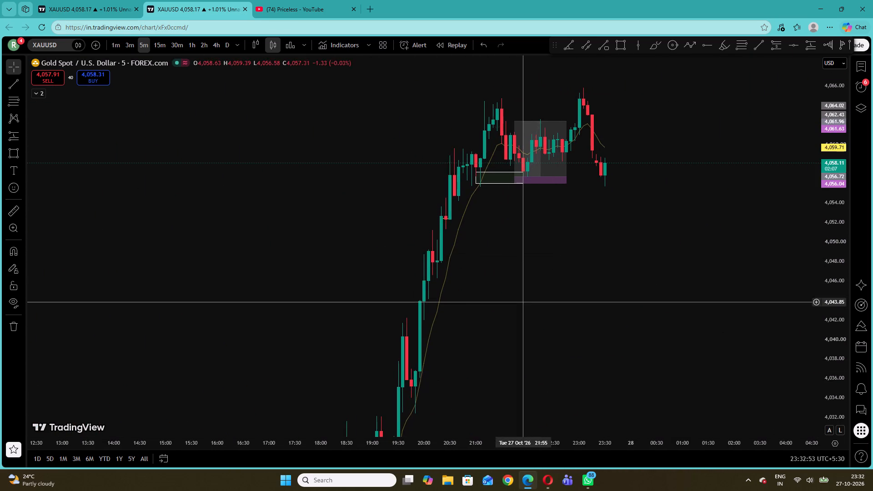
pyautogui.moveTo(440, 380); pyautogui.dragTo(562, 225)
pyautogui.moveTo(512, 376); pyautogui.dragTo(631, 215)
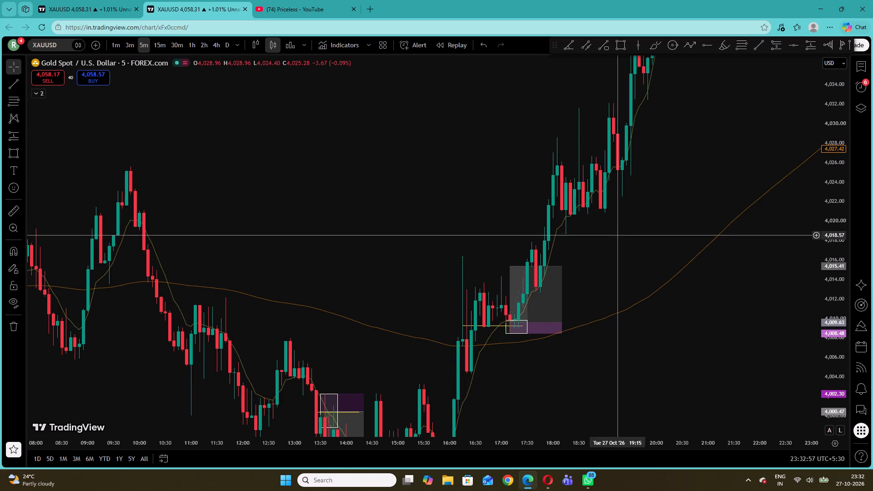
pyautogui.moveTo(379, 226); pyautogui.dragTo(452, 143)
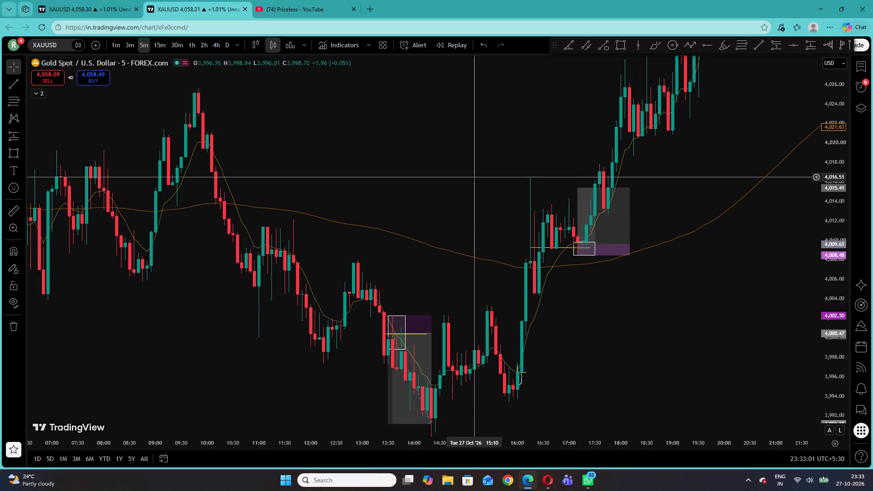
pyautogui.moveTo(506, 139); pyautogui.dragTo(376, 227)
pyautogui.moveTo(658, 114); pyautogui.dragTo(632, 154)
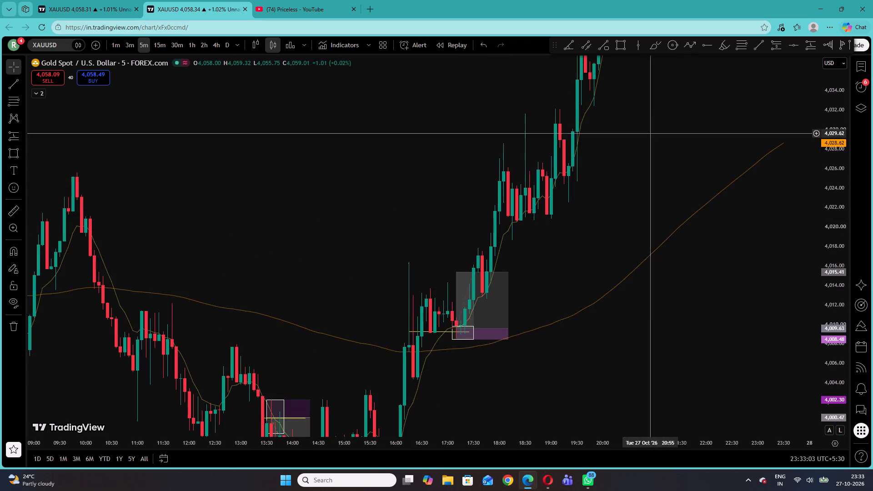
pyautogui.moveTo(632, 154); pyautogui.dragTo(418, 321)
pyautogui.click(592, 153)
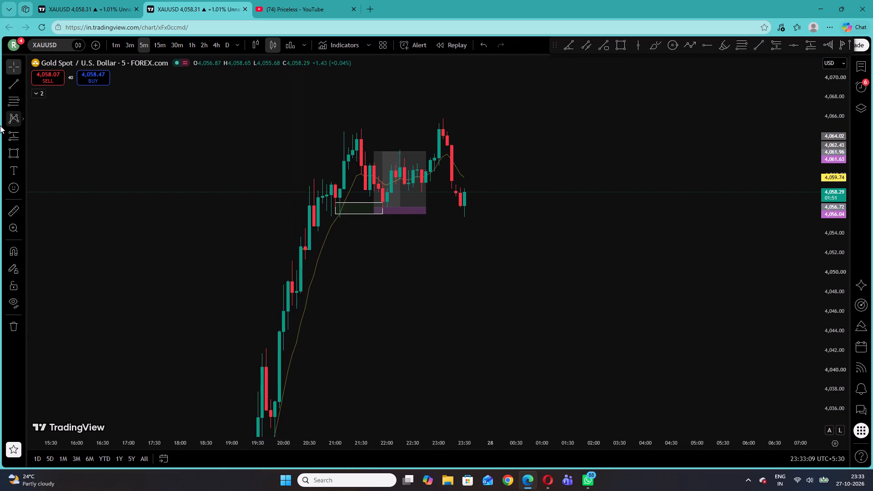
# Draw a nearly level trend line through the 21:00 rectangle at about 4,056.7, from 20:20 to 22:55.
pyautogui.click(11, 86)
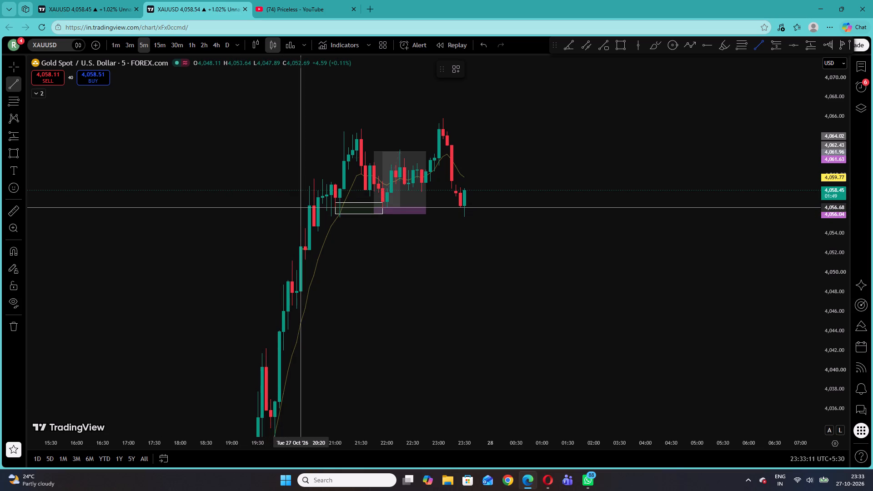
pyautogui.click(302, 207)
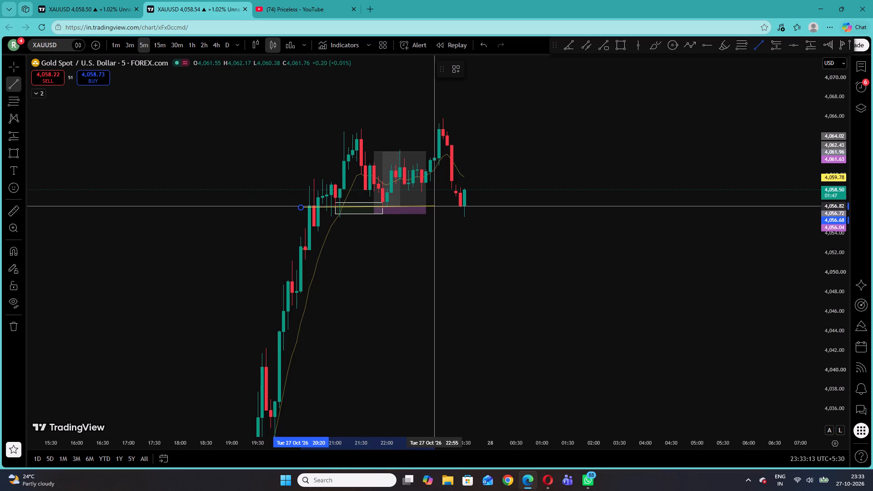
pyautogui.click(433, 206)
pyautogui.click(415, 288)
# Examine the earlier 5-minute price action back to Friday 23 October.
pyautogui.moveTo(354, 313); pyautogui.dragTo(632, 174)
pyautogui.moveTo(447, 319); pyautogui.dragTo(615, 193)
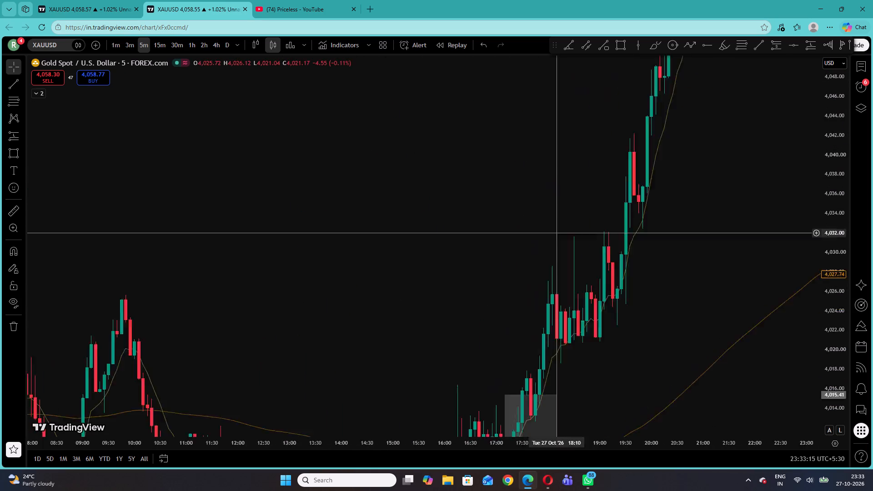
pyautogui.moveTo(615, 193); pyautogui.dragTo(679, 120)
pyautogui.moveTo(355, 282); pyautogui.dragTo(768, 238)
pyautogui.moveTo(336, 252); pyautogui.dragTo(705, 326)
pyautogui.moveTo(349, 329); pyautogui.dragTo(763, 295)
pyautogui.moveTo(169, 306); pyautogui.dragTo(751, 283)
pyautogui.moveTo(203, 276); pyautogui.dragTo(649, 245)
pyautogui.moveTo(352, 214); pyautogui.dragTo(669, 315)
pyautogui.moveTo(444, 234); pyautogui.dragTo(482, 256)
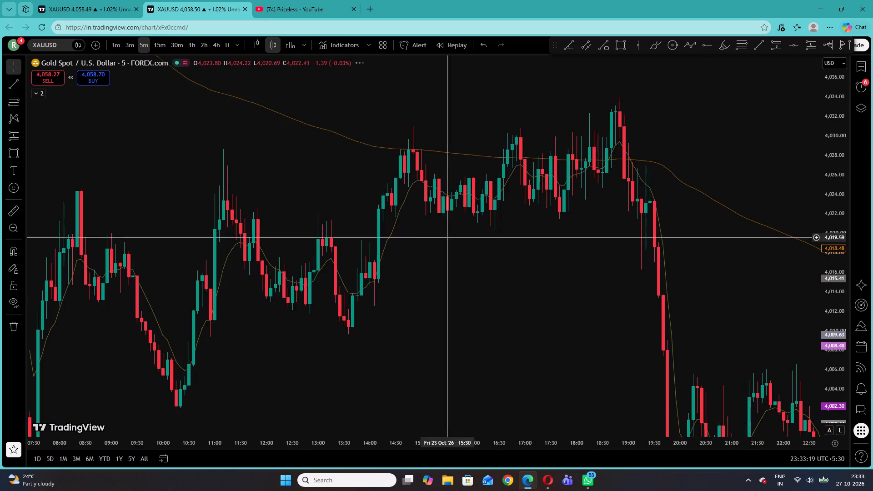
pyautogui.moveTo(482, 256); pyautogui.dragTo(635, 301)
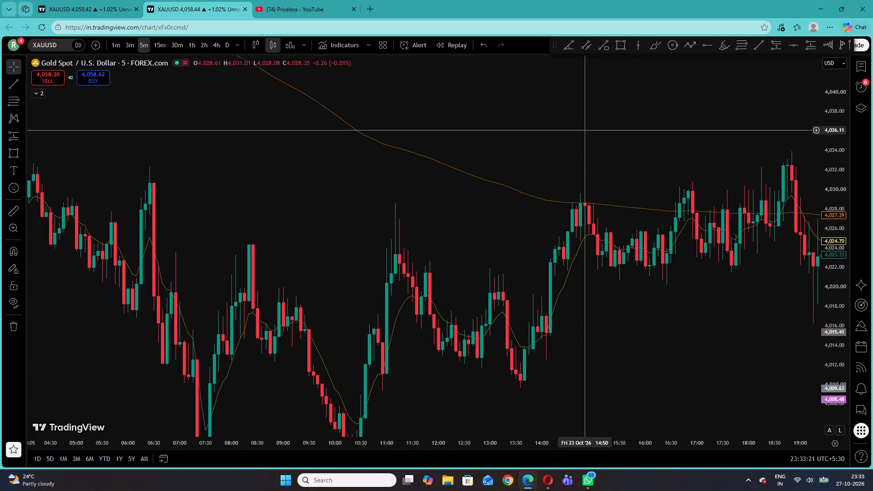
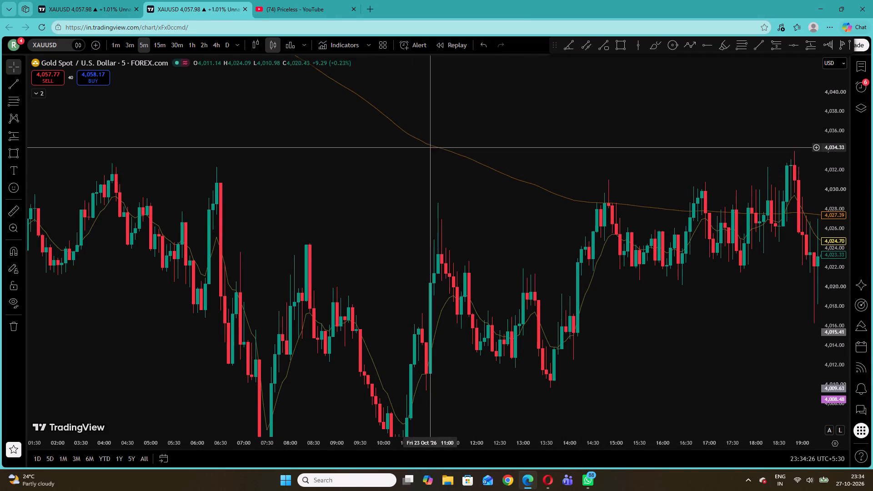
# Examine the 23 October 5-minute price action around the 07:30 low, from about 05:00 to 11:00.
pyautogui.moveTo(297, 201); pyautogui.dragTo(479, 170)
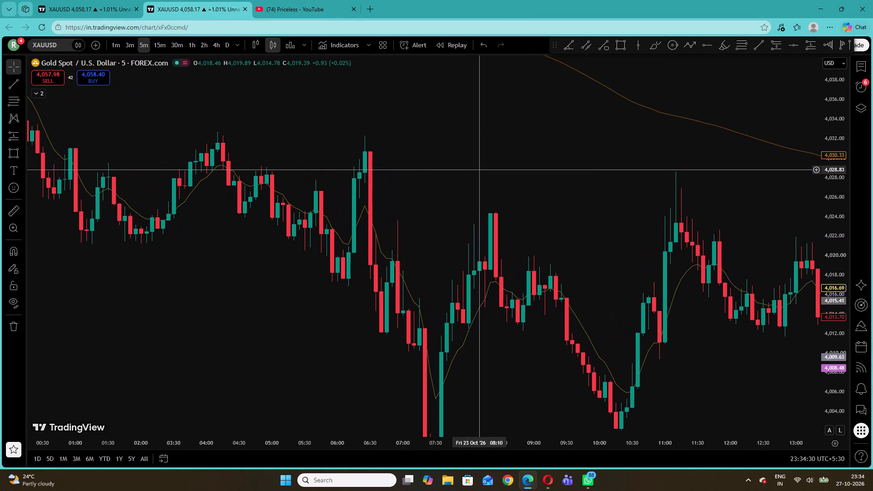
pyautogui.click(837, 262)
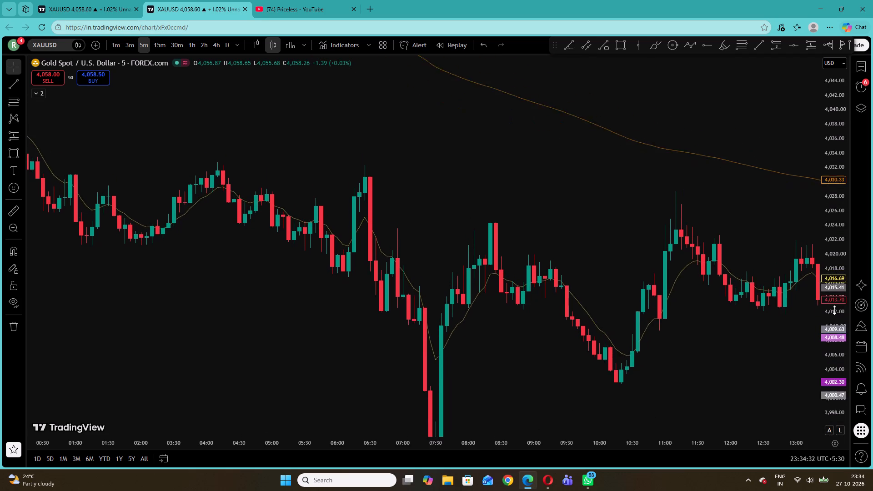
pyautogui.click(405, 134)
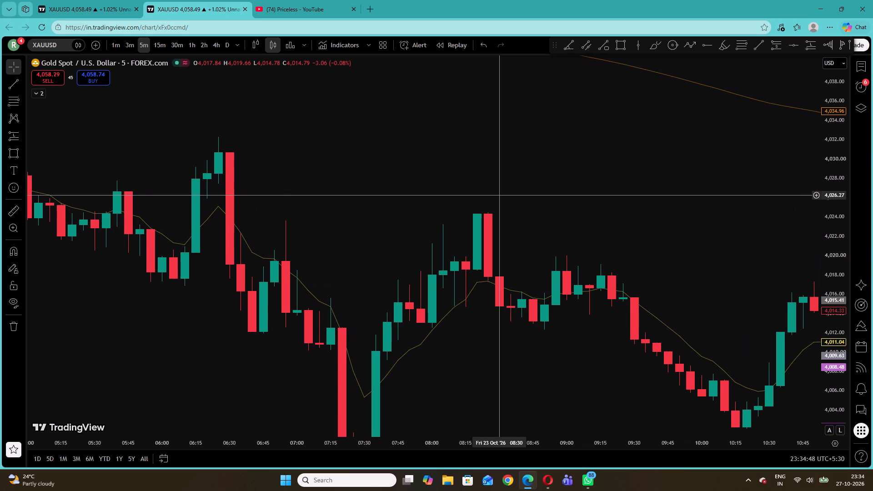
pyautogui.moveTo(826, 390); pyautogui.dragTo(830, 386)
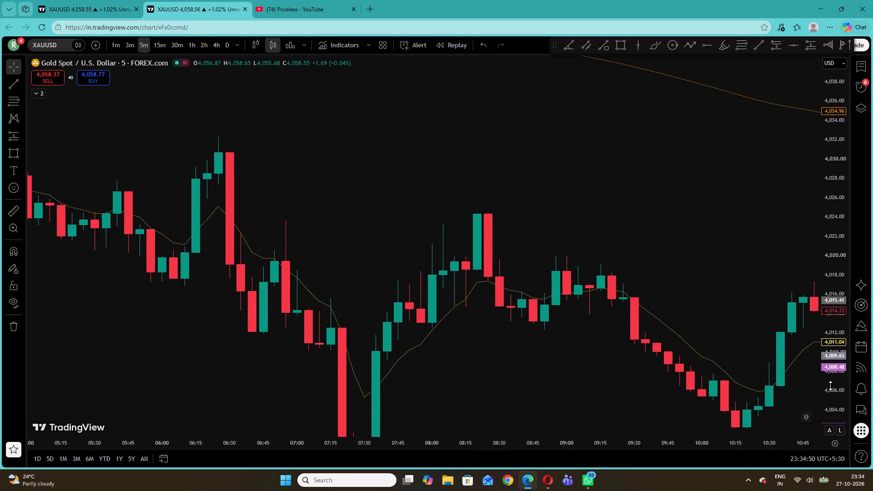
pyautogui.moveTo(830, 386); pyautogui.dragTo(808, 294)
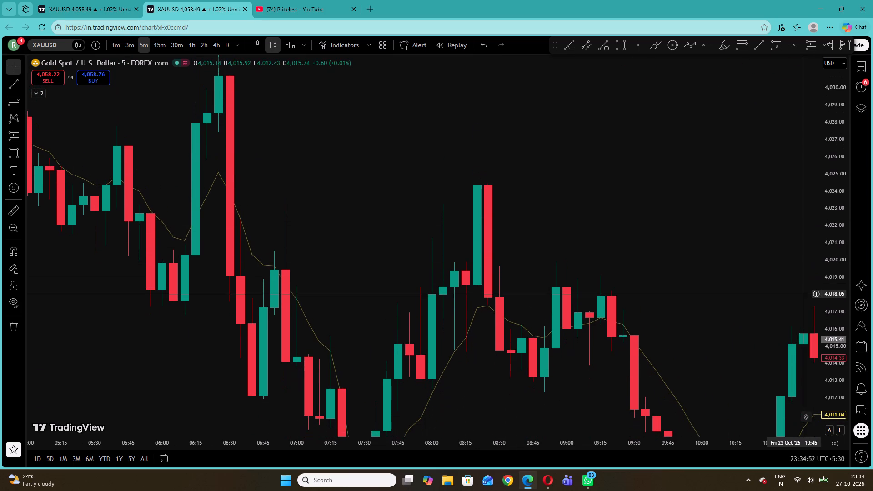
pyautogui.moveTo(808, 294); pyautogui.dragTo(807, 294)
pyautogui.moveTo(361, 178); pyautogui.dragTo(404, 150)
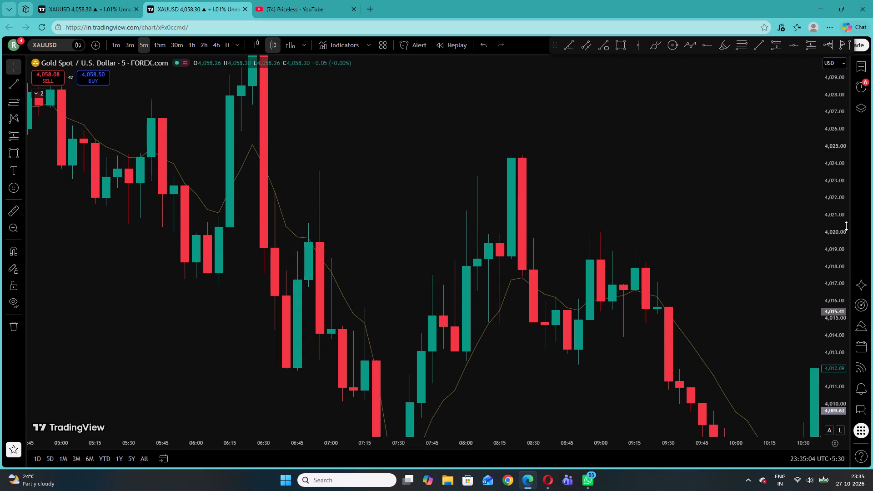
pyautogui.moveTo(846, 226); pyautogui.dragTo(838, 269)
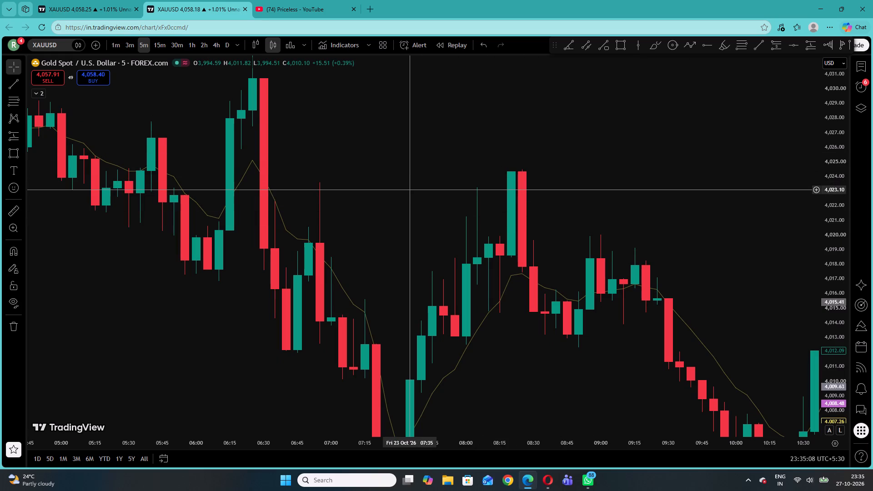
pyautogui.moveTo(437, 215); pyautogui.dragTo(409, 173)
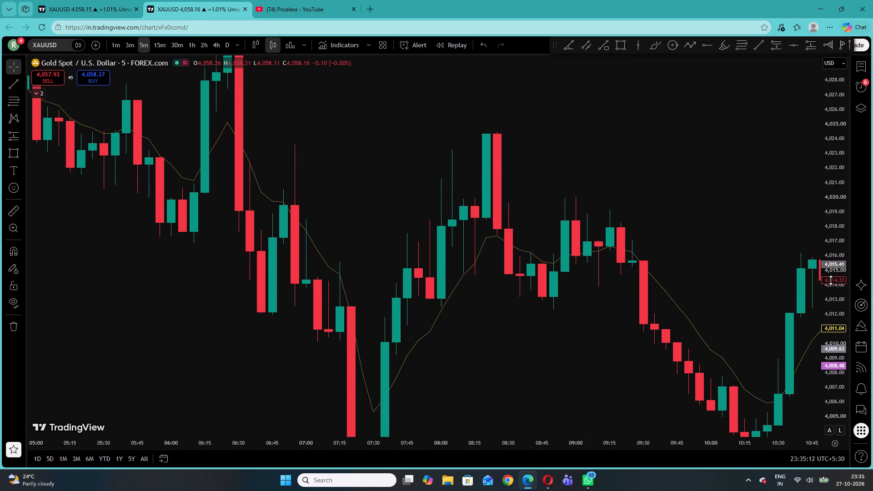
pyautogui.moveTo(829, 264); pyautogui.dragTo(826, 389)
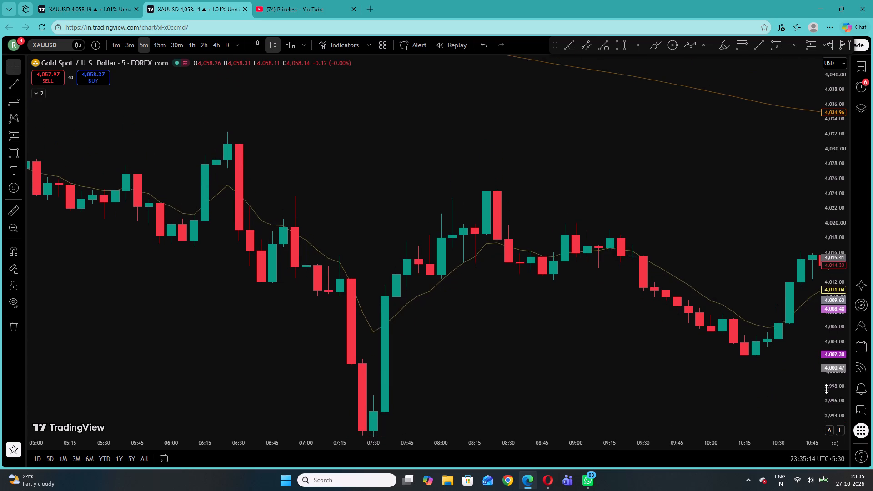
pyautogui.moveTo(826, 389); pyautogui.dragTo(827, 321)
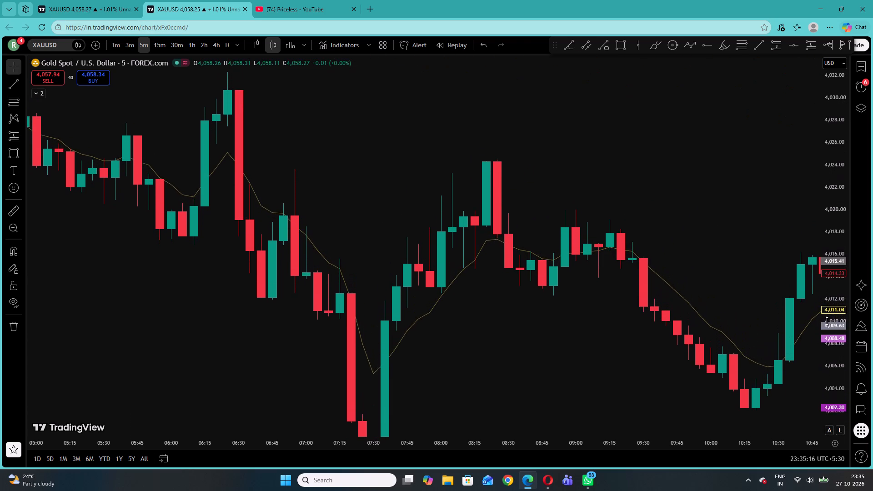
pyautogui.moveTo(827, 321); pyautogui.dragTo(828, 341)
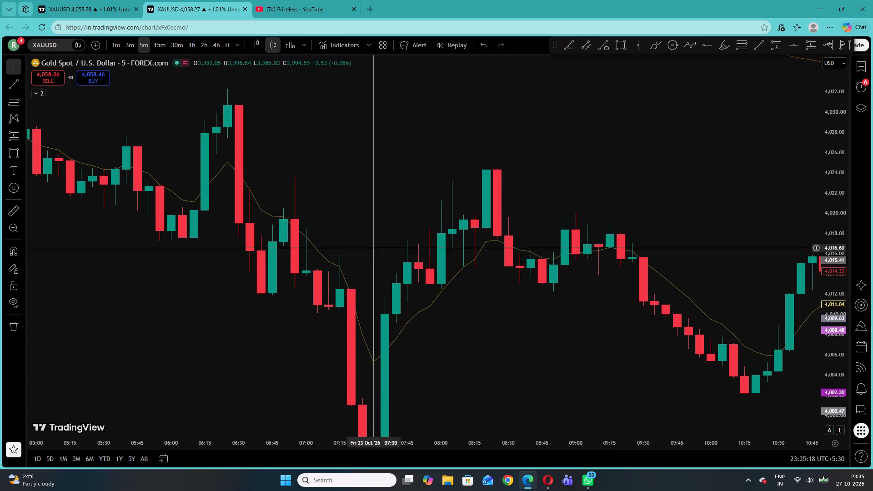
# Draw a rectangle above the 07:20 drop on 23 October, from 07:10 to 07:30, between about 4,015.6 and 4,012.6.
pyautogui.click(10, 148)
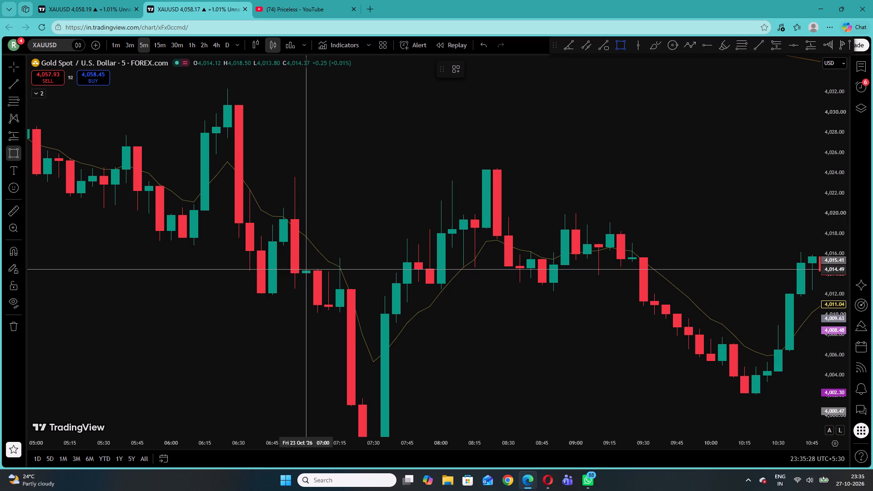
pyautogui.click(332, 258)
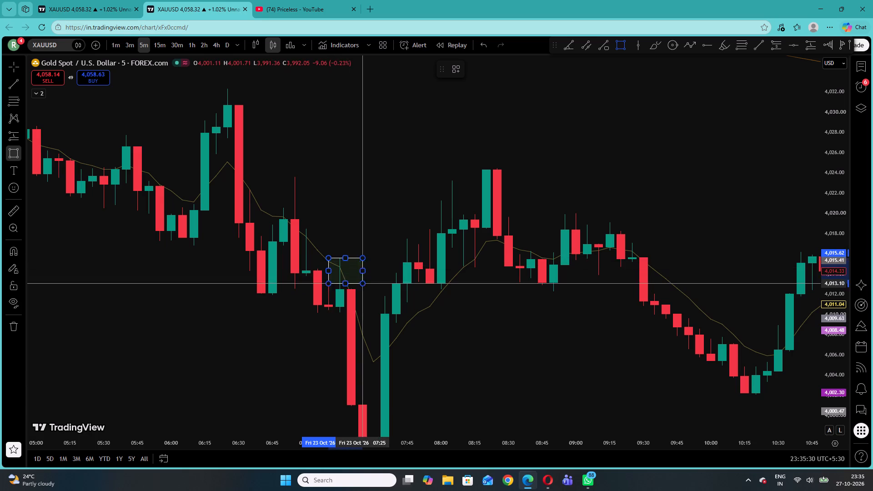
pyautogui.click(369, 288)
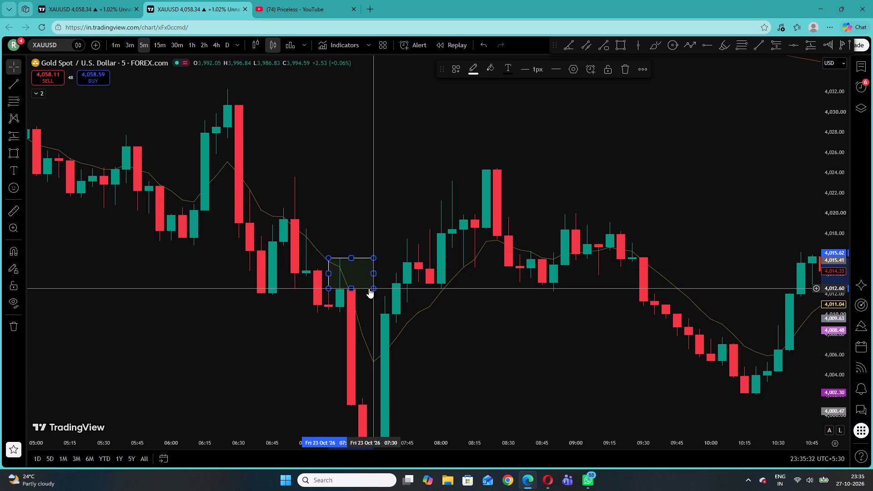
pyautogui.click(346, 243)
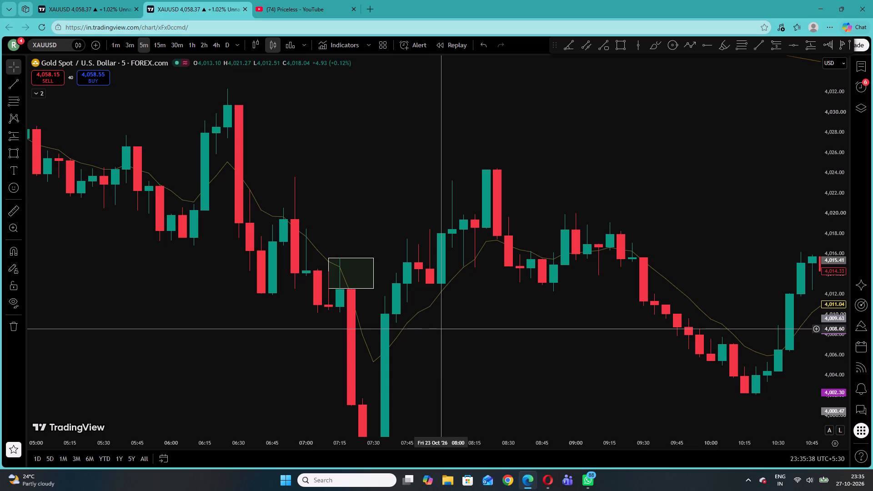
# Draw a second rectangle on 23 October from 08:05 to 08:15, between about 4,018.3 and 4,015.0.
pyautogui.moveTo(536, 331); pyautogui.dragTo(395, 333)
pyautogui.click(517, 210)
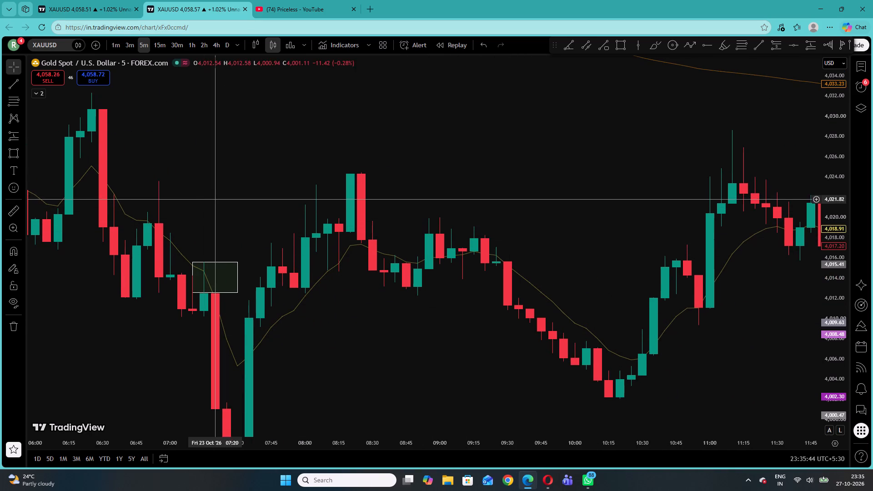
pyautogui.click(11, 153)
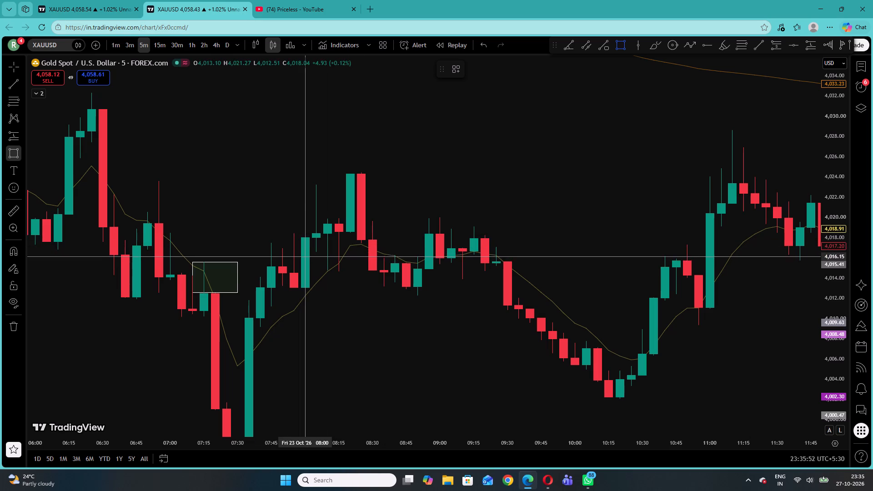
pyautogui.click(317, 235)
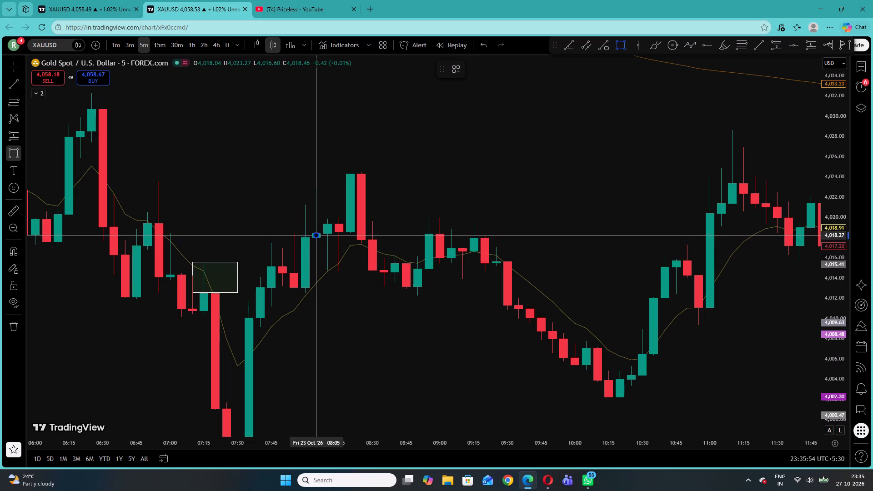
pyautogui.click(339, 268)
pyautogui.click(354, 293)
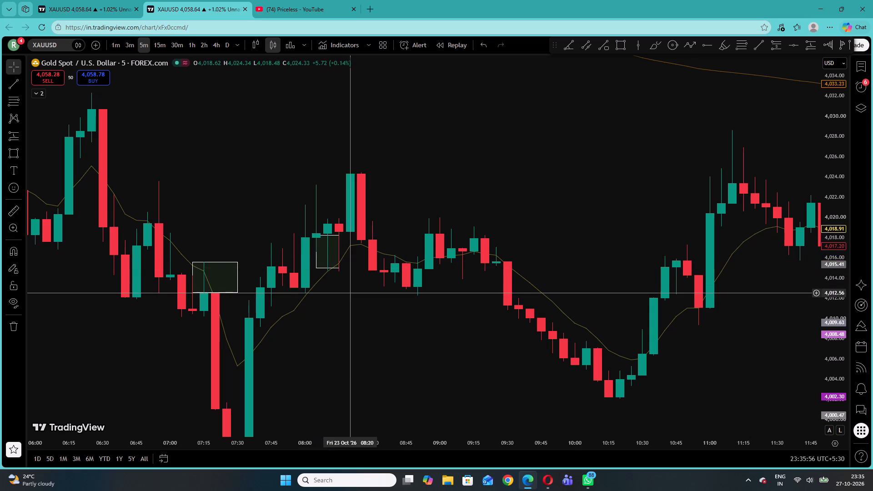
# Draw a level trend line through the 08:05 rectangle at about 4,016.4, ending at 08:15.
pyautogui.click(15, 85)
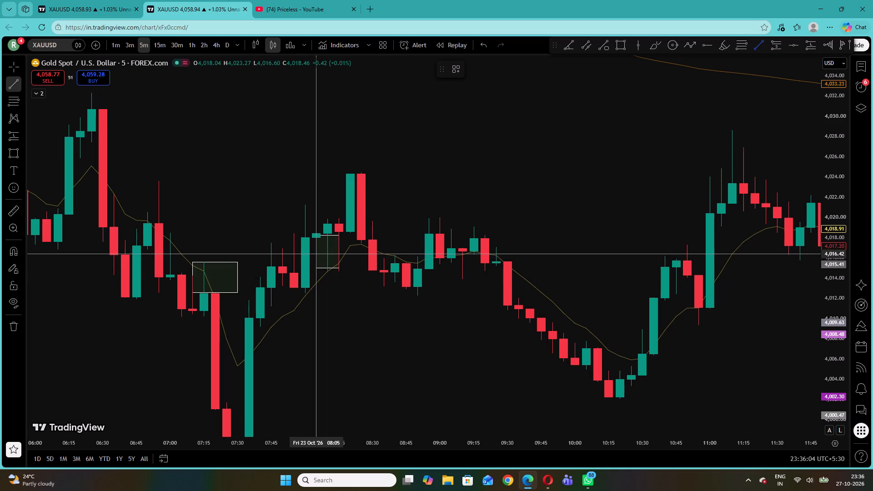
pyautogui.click(314, 254)
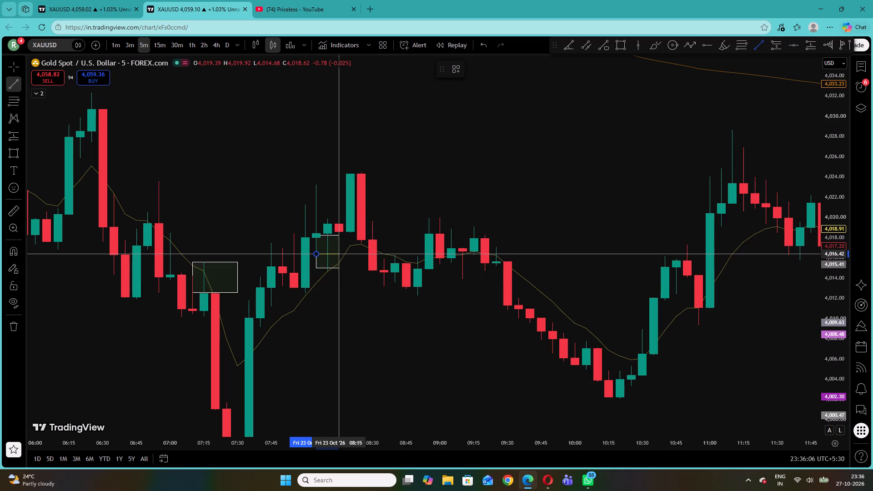
pyautogui.click(342, 254)
pyautogui.click(379, 245)
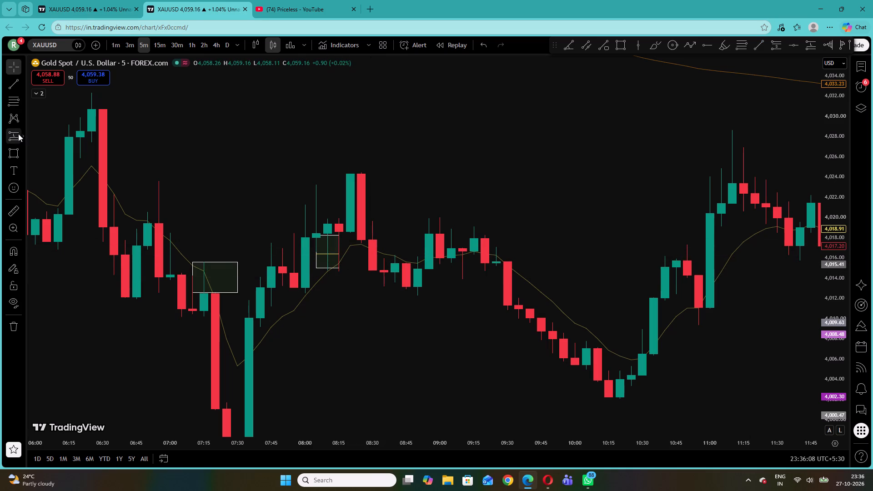
# Place a long position at 08:10 with entry 4,016.42, stop 4,015.03 and target 4,023.53, and shorten it to end at about 08:30.
pyautogui.click(18, 134)
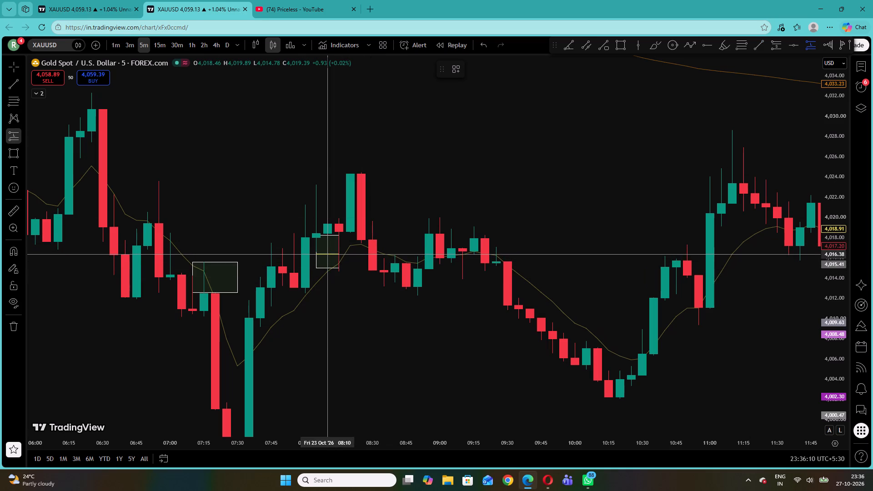
pyautogui.click(325, 254)
pyautogui.moveTo(326, 346); pyautogui.dragTo(347, 271)
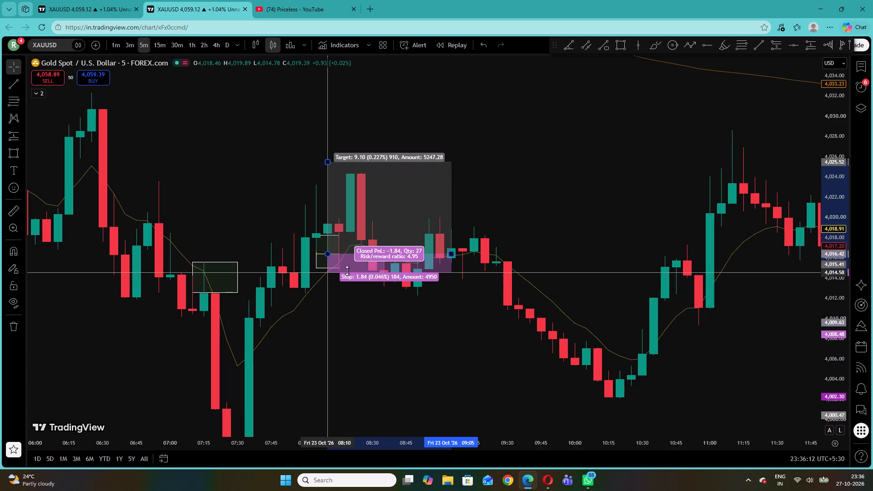
pyautogui.moveTo(347, 271); pyautogui.dragTo(347, 268)
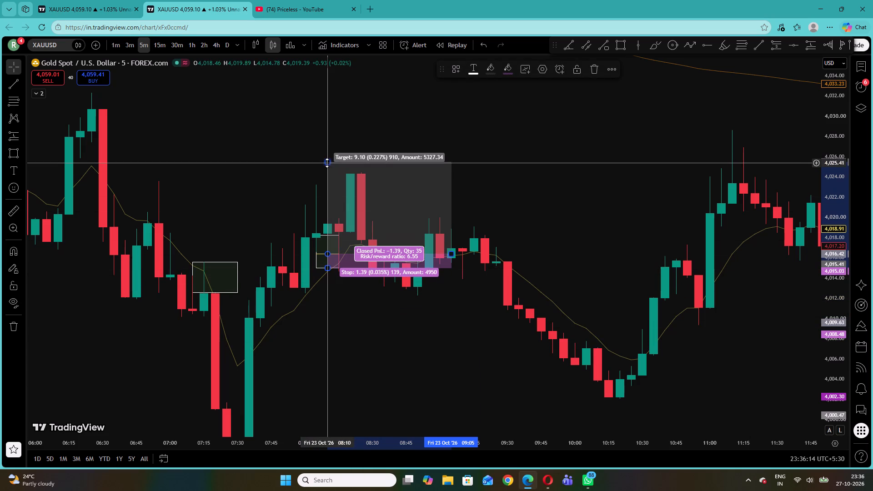
pyautogui.moveTo(327, 163); pyautogui.dragTo(328, 180)
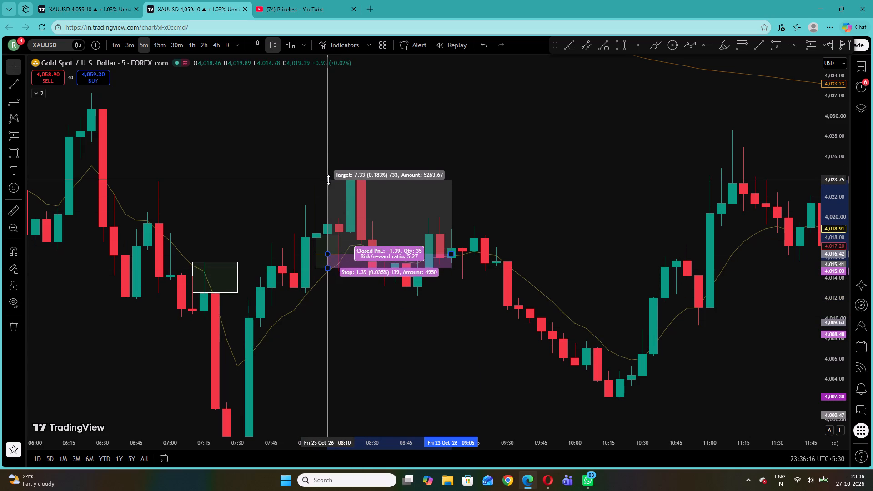
pyautogui.moveTo(328, 180); pyautogui.dragTo(328, 182)
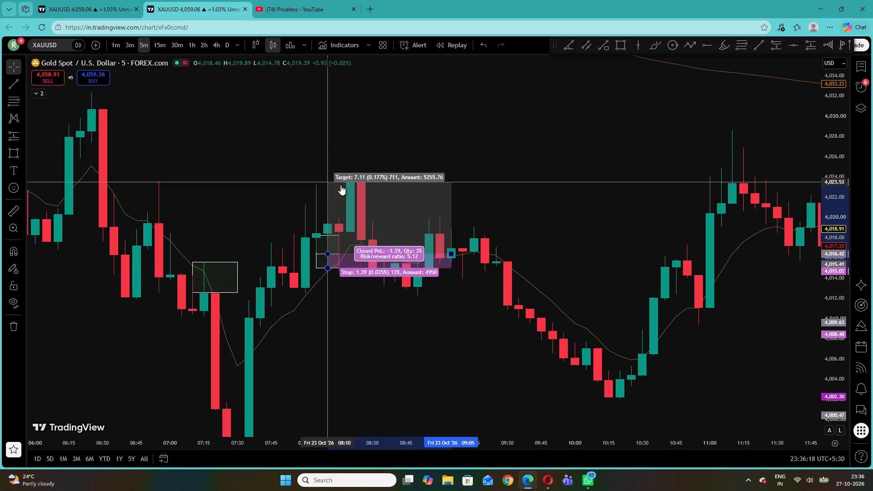
pyautogui.moveTo(448, 253); pyautogui.dragTo(367, 251)
pyautogui.click(407, 224)
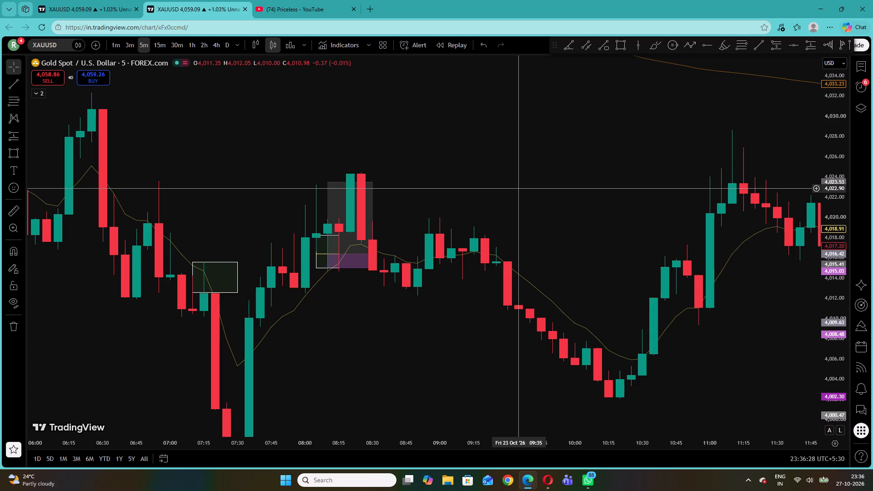
# Draw a rectangle on 23 October from 12:05 to 12:15, between about 4,016.6 and 4,014.8.
pyautogui.moveTo(547, 207); pyautogui.dragTo(311, 205)
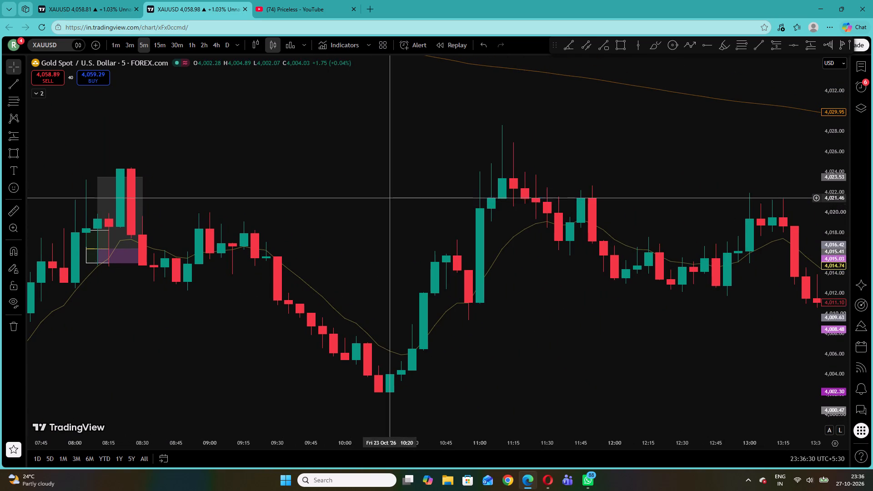
pyautogui.moveTo(573, 322); pyautogui.dragTo(442, 335)
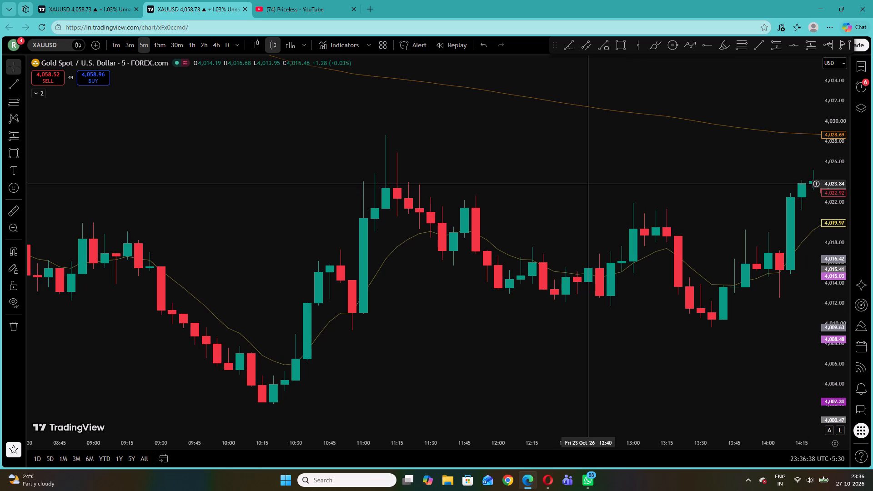
pyautogui.moveTo(831, 306); pyautogui.dragTo(830, 294)
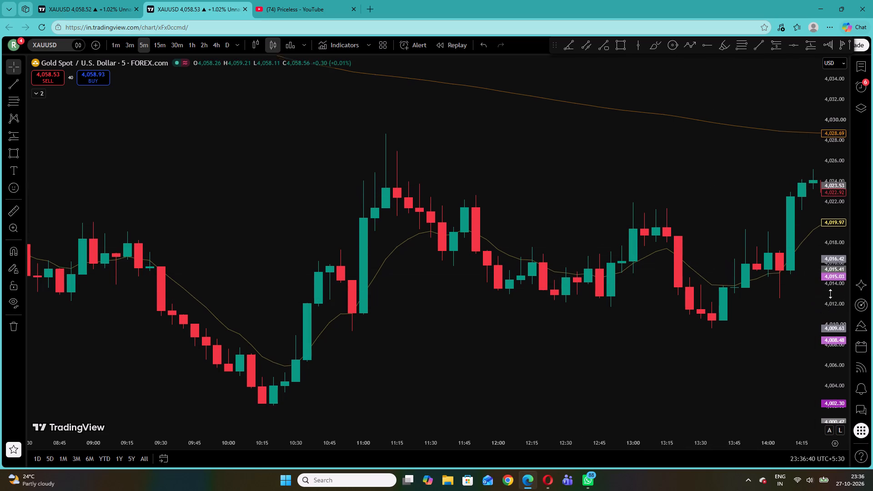
pyautogui.moveTo(830, 294); pyautogui.dragTo(818, 192)
pyautogui.moveTo(599, 165); pyautogui.dragTo(560, 175)
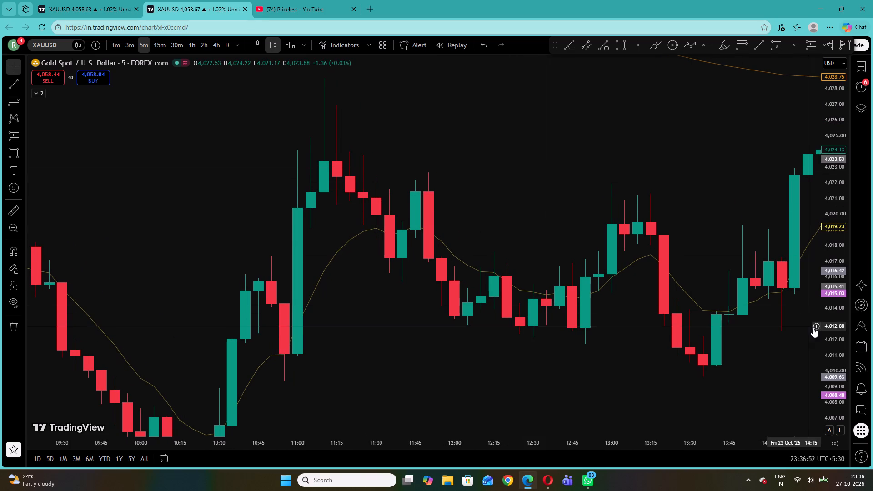
pyautogui.moveTo(835, 323); pyautogui.dragTo(824, 285)
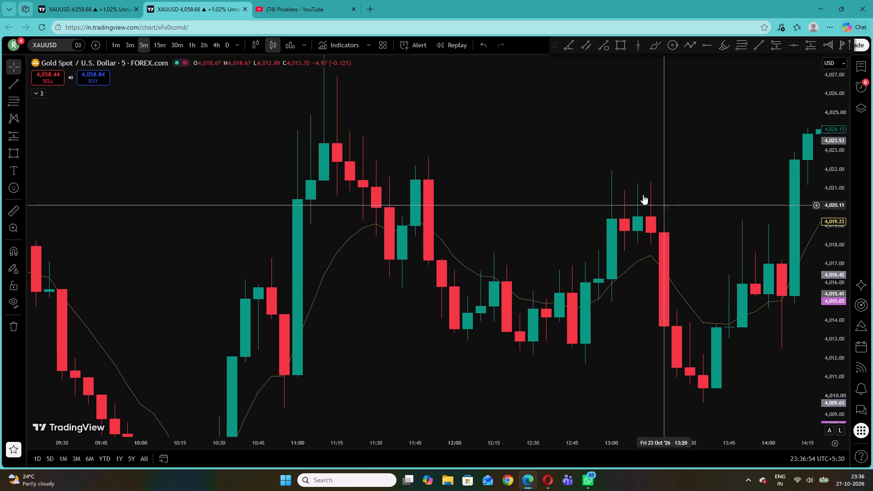
pyautogui.moveTo(598, 187); pyautogui.dragTo(522, 180)
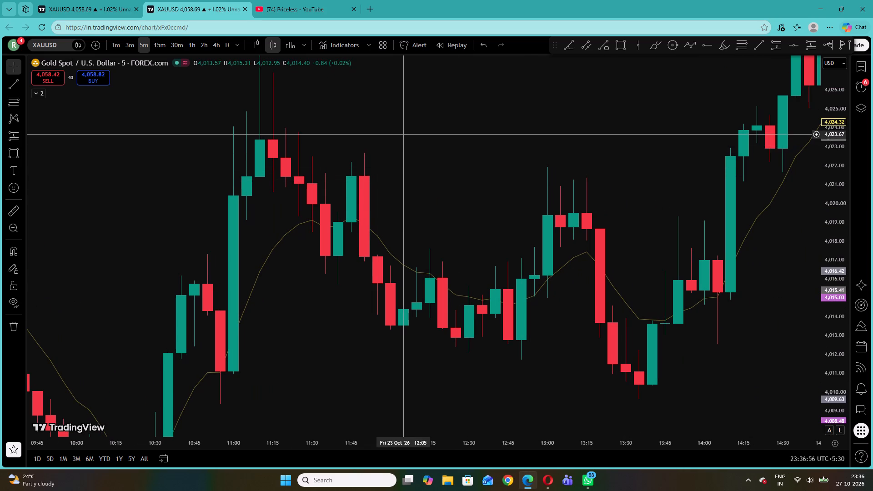
pyautogui.click(13, 158)
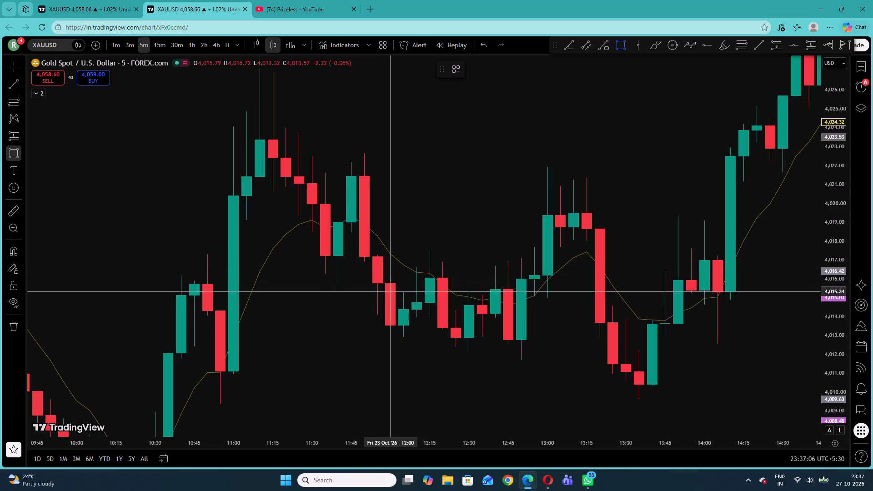
pyautogui.click(406, 268)
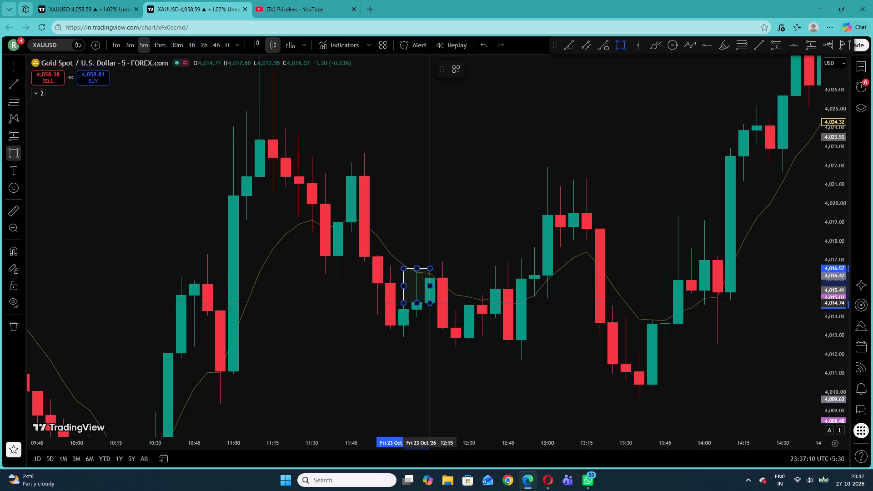
pyautogui.click(429, 301)
pyautogui.click(434, 235)
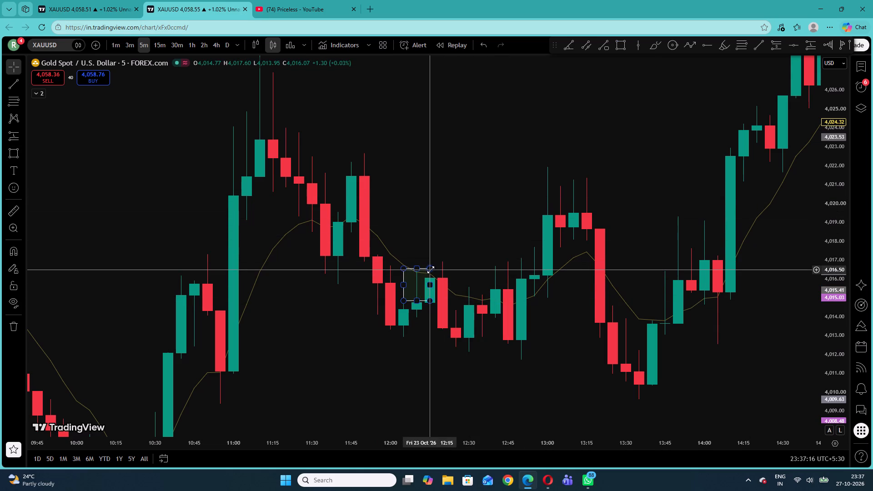
pyautogui.click(434, 232)
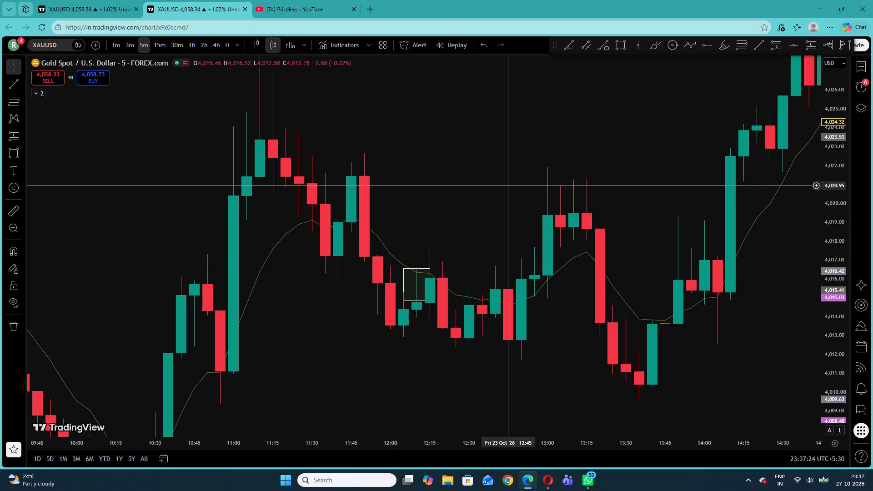
# Examine the price action on 23 October from the 12:05 rectangle through the evening sell-off for further setups.
pyautogui.moveTo(504, 215); pyautogui.dragTo(381, 205)
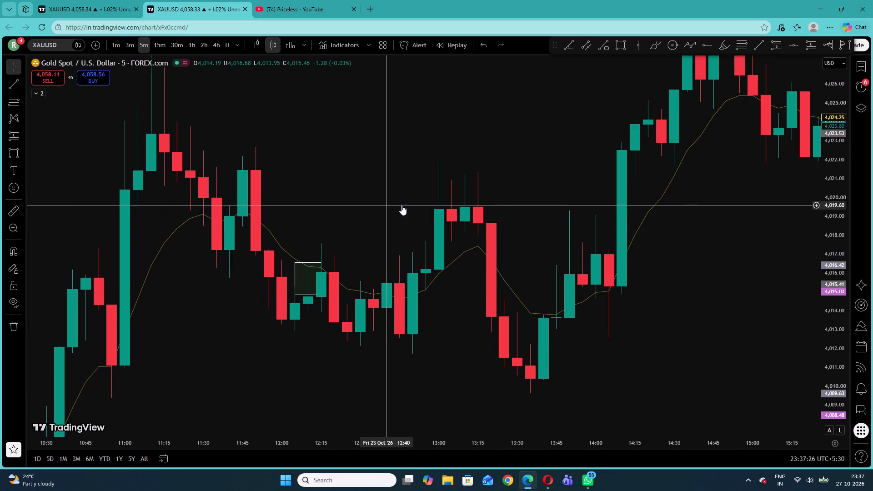
pyautogui.moveTo(837, 272); pyautogui.dragTo(839, 309)
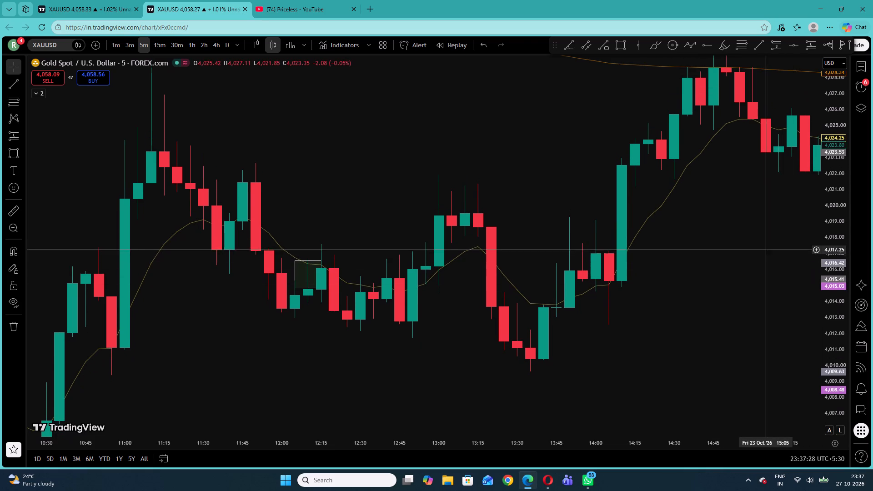
pyautogui.moveTo(750, 242); pyautogui.dragTo(672, 241)
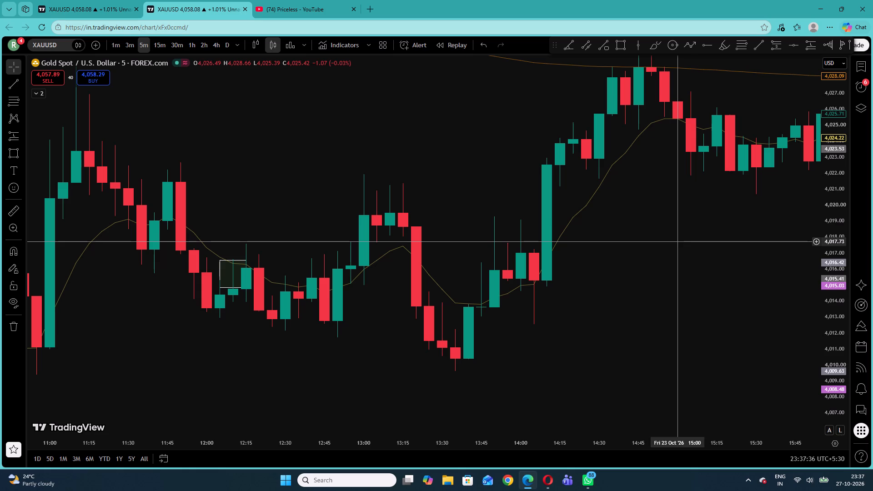
pyautogui.moveTo(686, 215); pyautogui.dragTo(582, 296)
pyautogui.moveTo(655, 282); pyautogui.dragTo(484, 310)
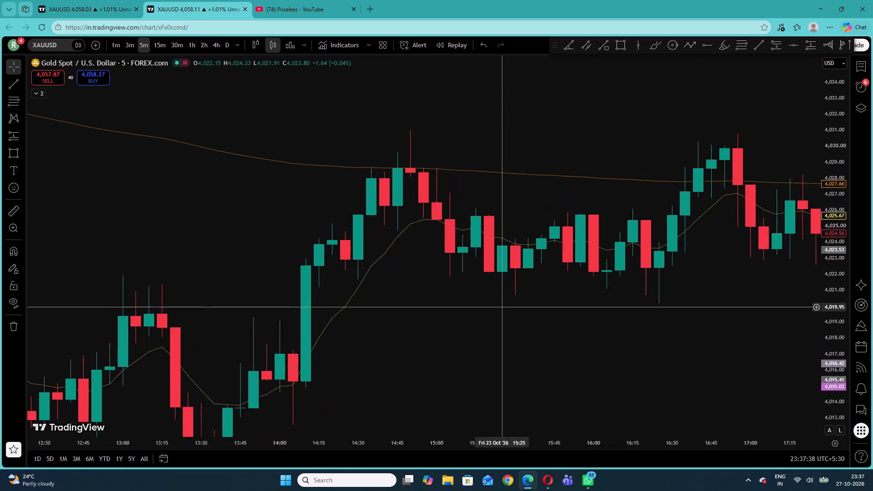
pyautogui.moveTo(484, 310); pyautogui.dragTo(474, 312)
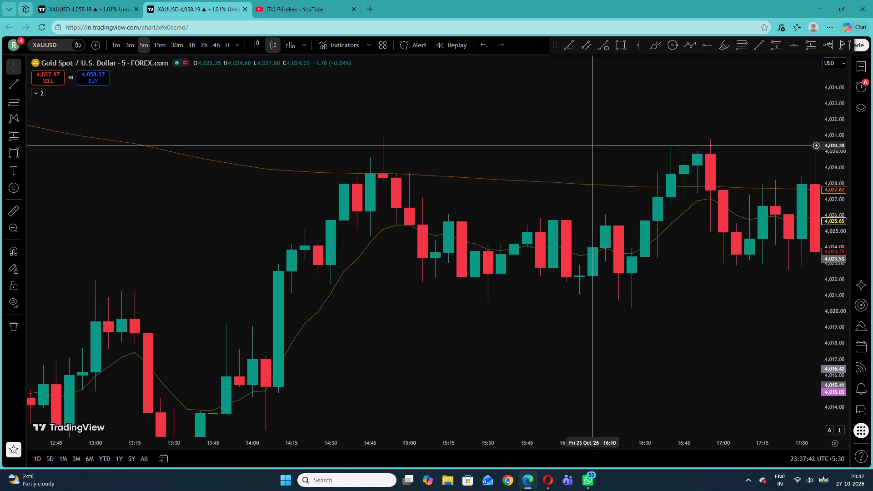
pyautogui.moveTo(839, 329); pyautogui.dragTo(819, 244)
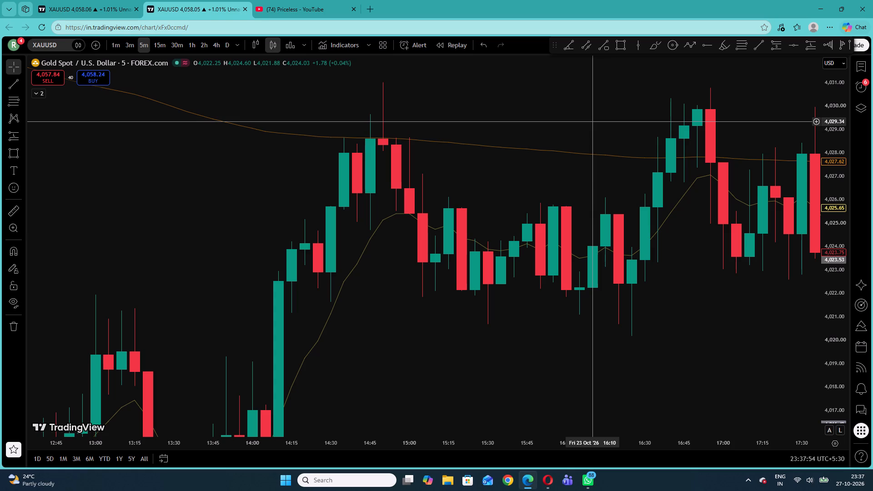
pyautogui.moveTo(617, 178); pyautogui.dragTo(421, 180)
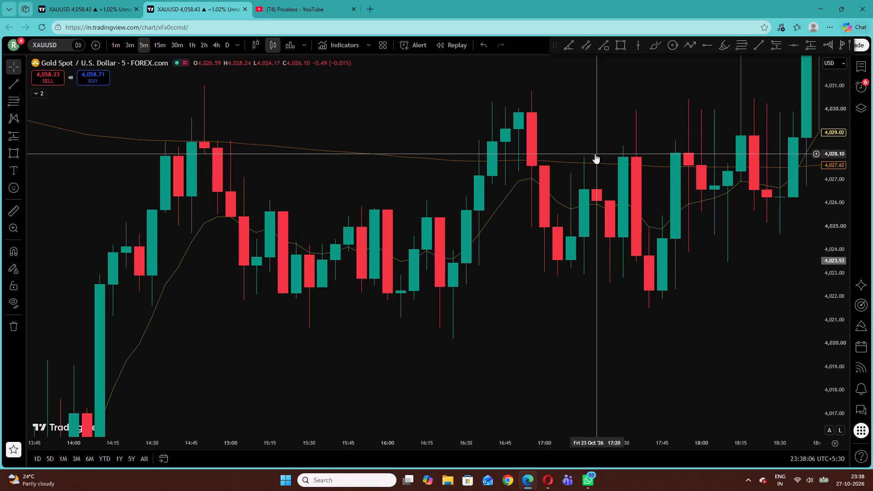
pyautogui.moveTo(595, 154); pyautogui.dragTo(350, 264)
pyautogui.moveTo(683, 251); pyautogui.dragTo(539, 185)
pyautogui.moveTo(735, 286); pyautogui.dragTo(460, 199)
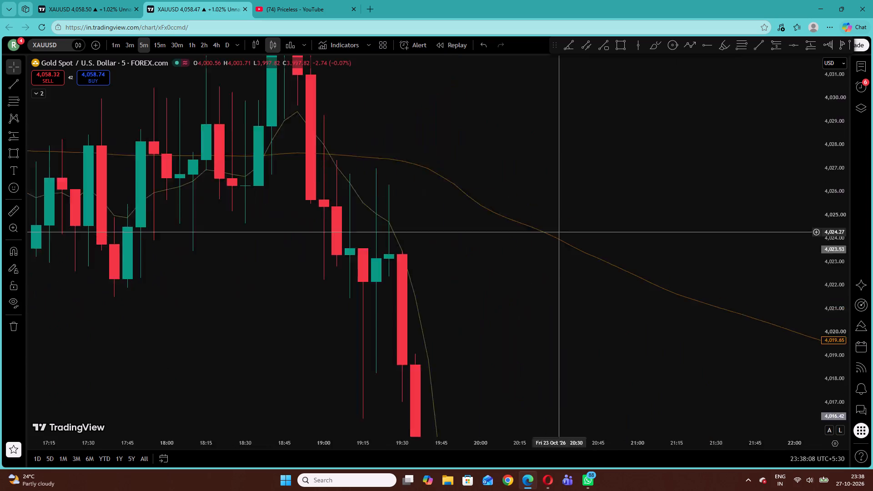
pyautogui.moveTo(460, 199); pyautogui.dragTo(419, 174)
pyautogui.moveTo(732, 332); pyautogui.dragTo(544, 234)
pyautogui.moveTo(840, 182); pyautogui.dragTo(842, 332)
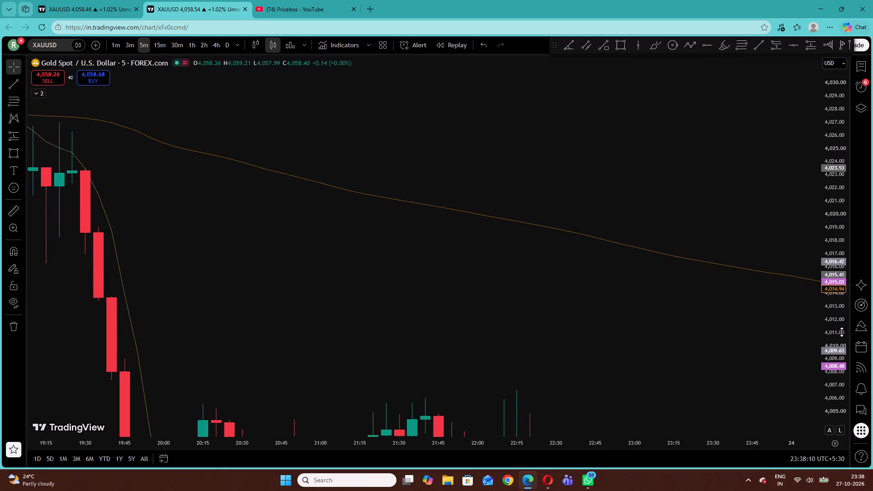
pyautogui.moveTo(842, 332); pyautogui.dragTo(842, 331)
# Examine the 26 October price action through the early afternoon, focusing on the moves between about 03:45 and 10:00.
pyautogui.moveTo(763, 381); pyautogui.dragTo(390, 105)
pyautogui.moveTo(672, 261); pyautogui.dragTo(205, 248)
pyautogui.moveTo(559, 256); pyautogui.dragTo(250, 227)
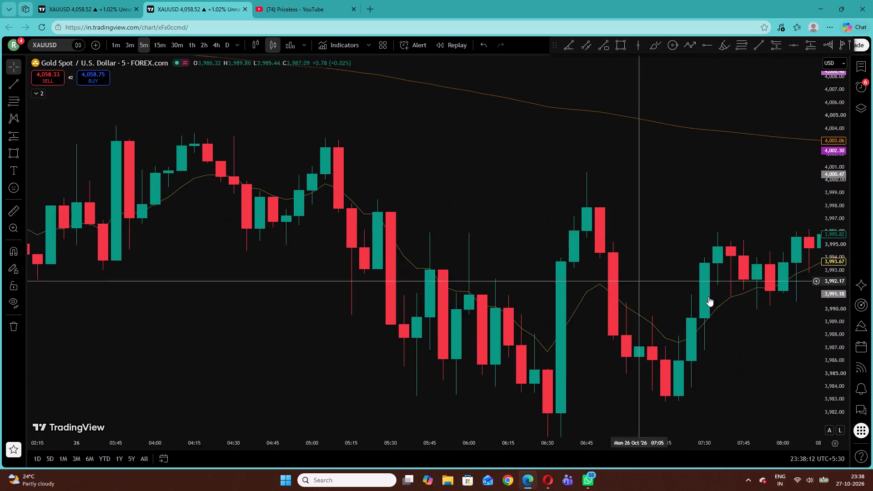
pyautogui.moveTo(705, 293); pyautogui.dragTo(220, 276)
pyautogui.moveTo(562, 248); pyautogui.dragTo(301, 371)
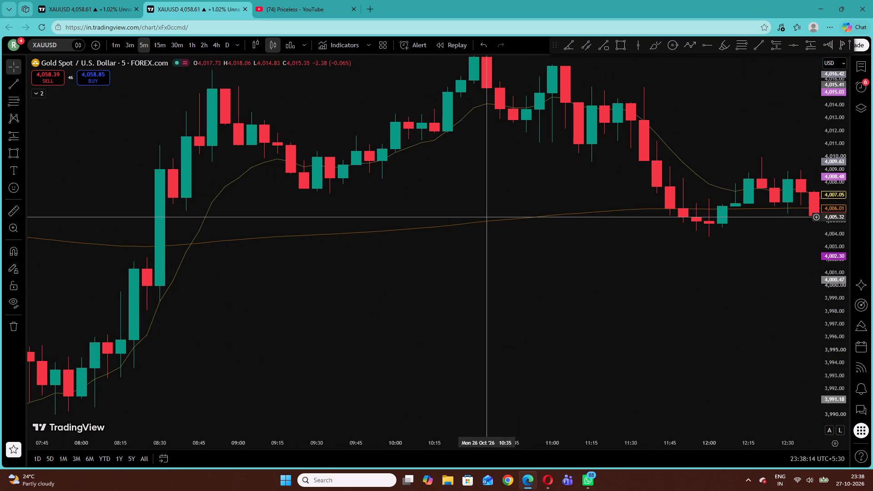
pyautogui.moveTo(683, 274); pyautogui.dragTo(186, 291)
pyautogui.moveTo(637, 274); pyautogui.dragTo(872, 282)
pyautogui.moveTo(271, 283); pyautogui.dragTo(384, 298)
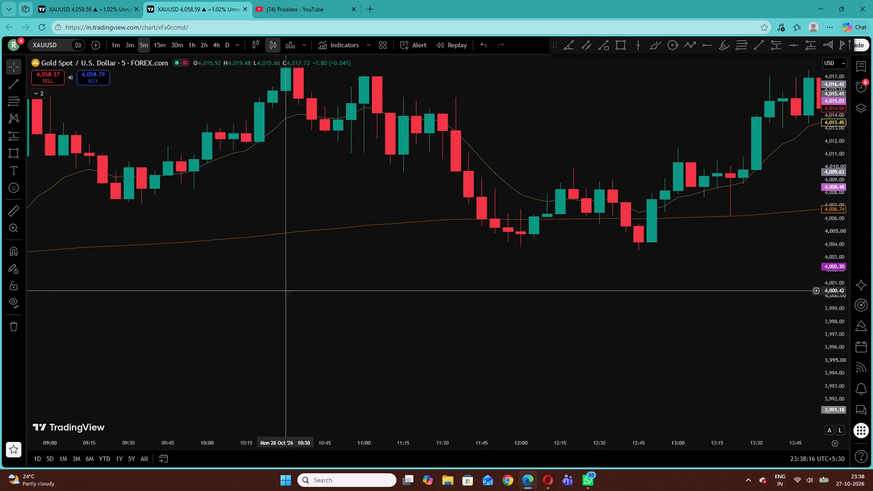
pyautogui.moveTo(384, 298); pyautogui.dragTo(742, 278)
pyautogui.moveTo(198, 307); pyautogui.dragTo(527, 212)
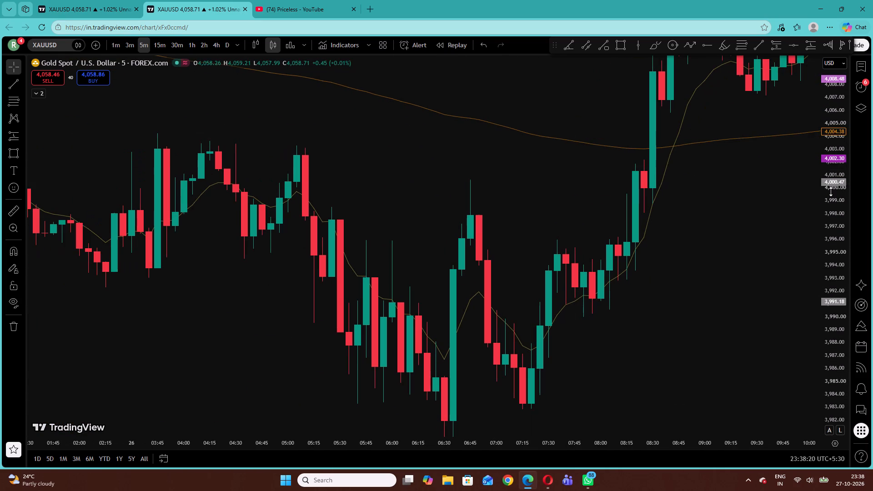
pyautogui.moveTo(831, 179); pyautogui.dragTo(830, 314)
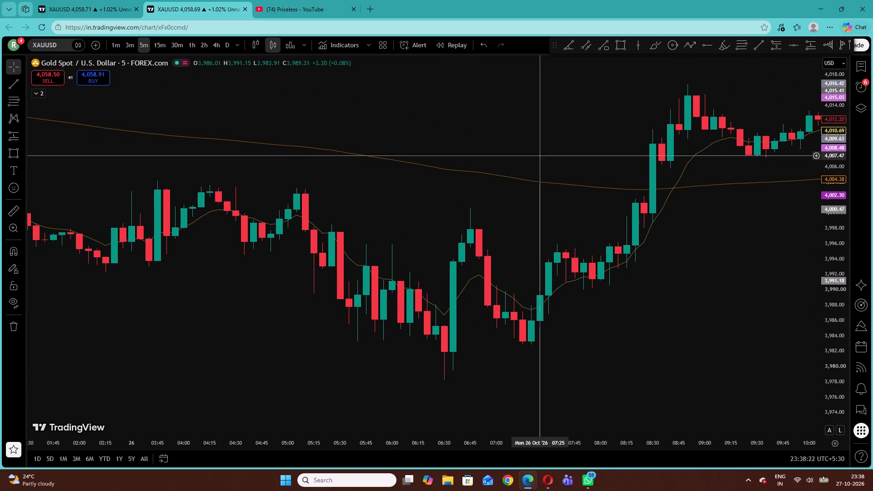
pyautogui.click(528, 148)
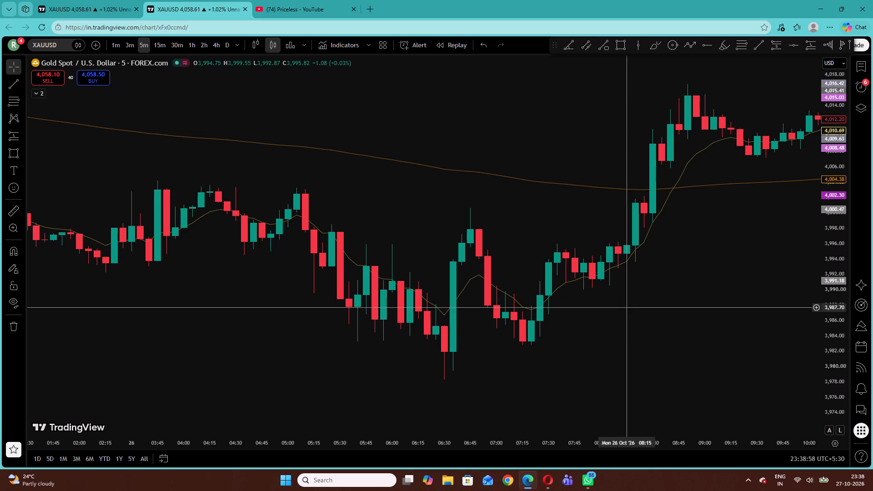
pyautogui.moveTo(827, 310); pyautogui.dragTo(828, 272)
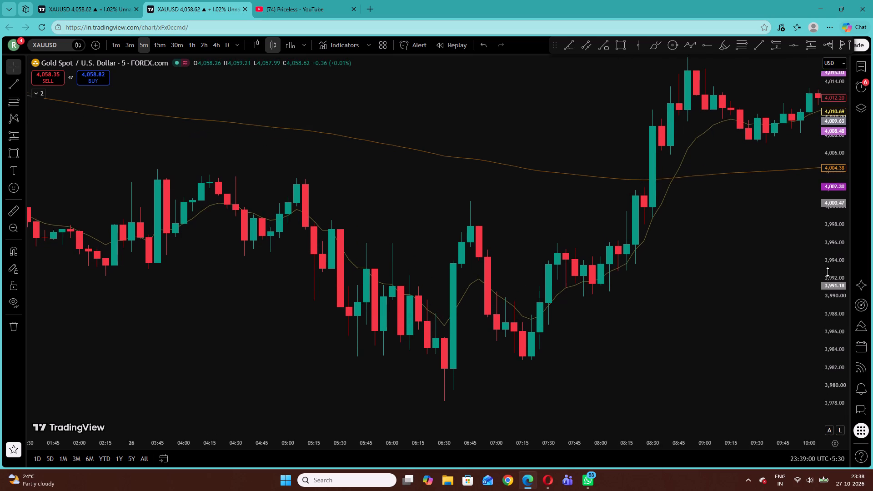
pyautogui.moveTo(828, 272); pyautogui.dragTo(828, 271)
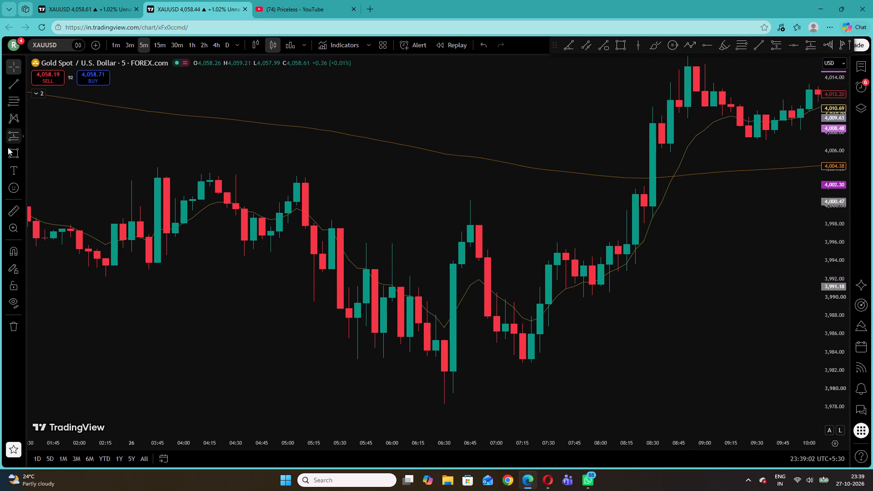
pyautogui.click(10, 150)
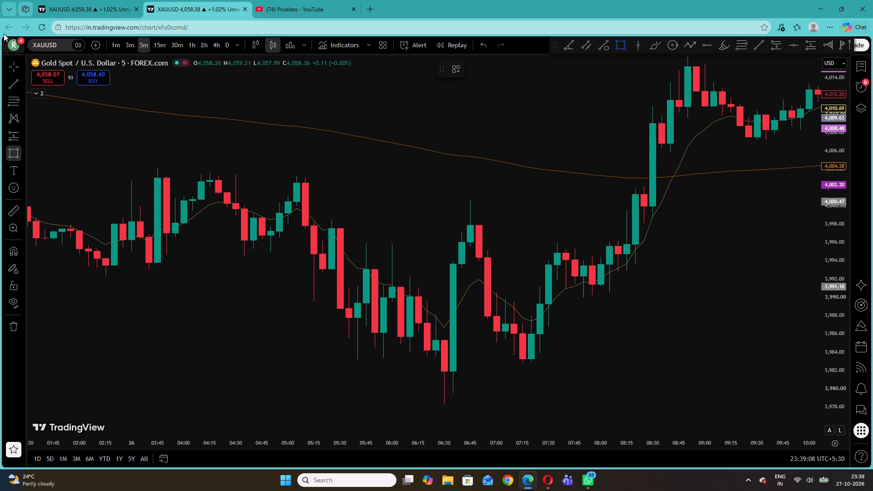
pyautogui.click(12, 62)
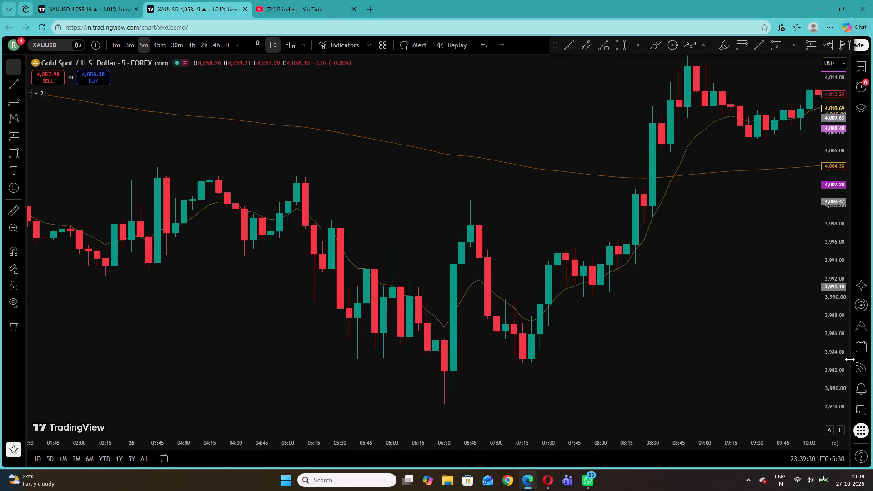
# Draw a near-horizontal trend line on 26 October from 06:50 to 08:30 at about 3,990.55.
pyautogui.moveTo(836, 366); pyautogui.dragTo(822, 247)
pyautogui.moveTo(709, 320); pyautogui.dragTo(628, 288)
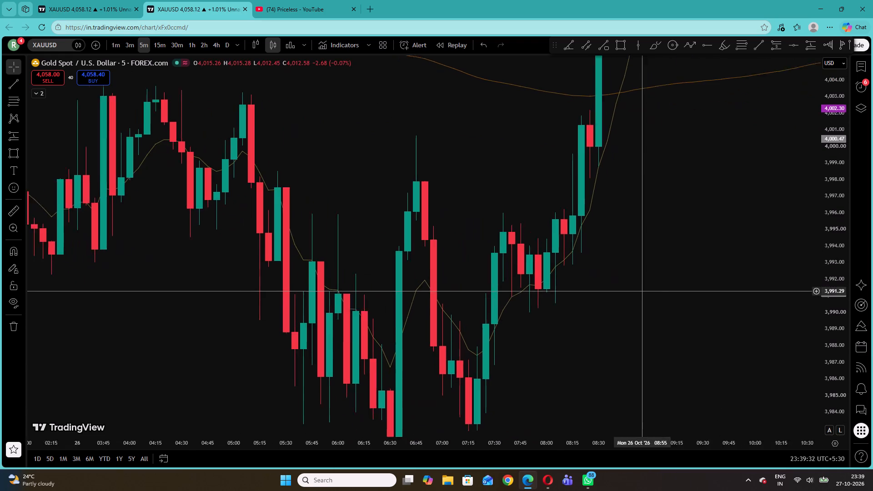
pyautogui.moveTo(628, 288); pyautogui.dragTo(558, 286)
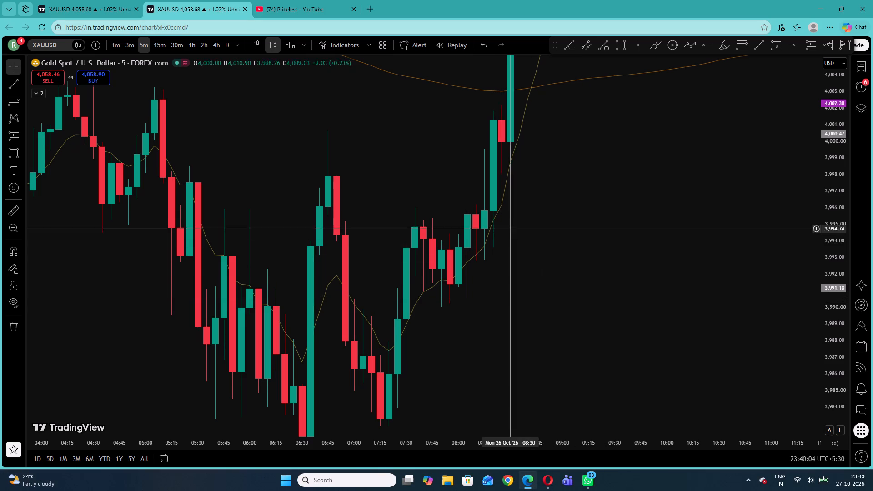
pyautogui.scroll(-1, 568, 188)
pyautogui.scroll(2, 571, 187)
pyautogui.scroll(-2, 575, 183)
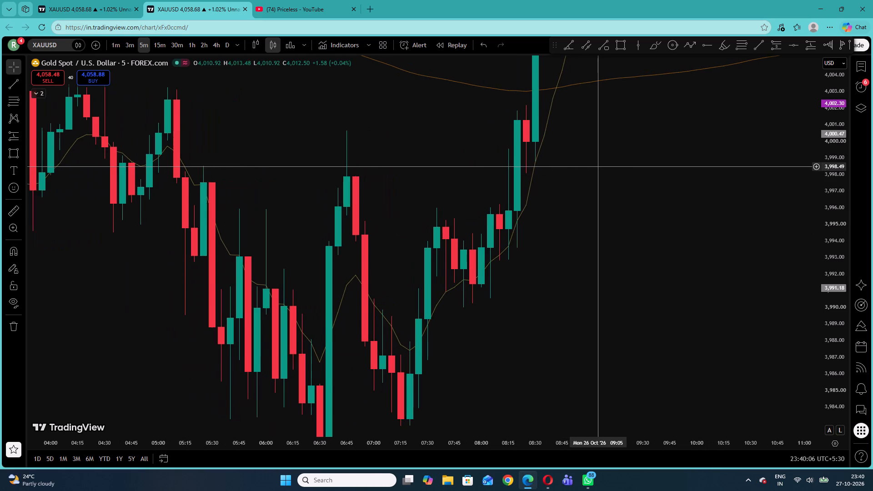
pyautogui.hscroll(-2, 598, 166)
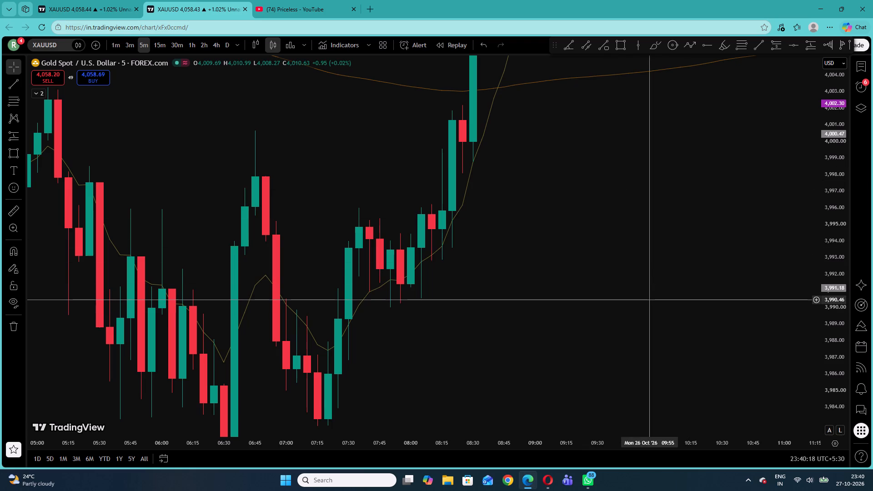
pyautogui.click(19, 87)
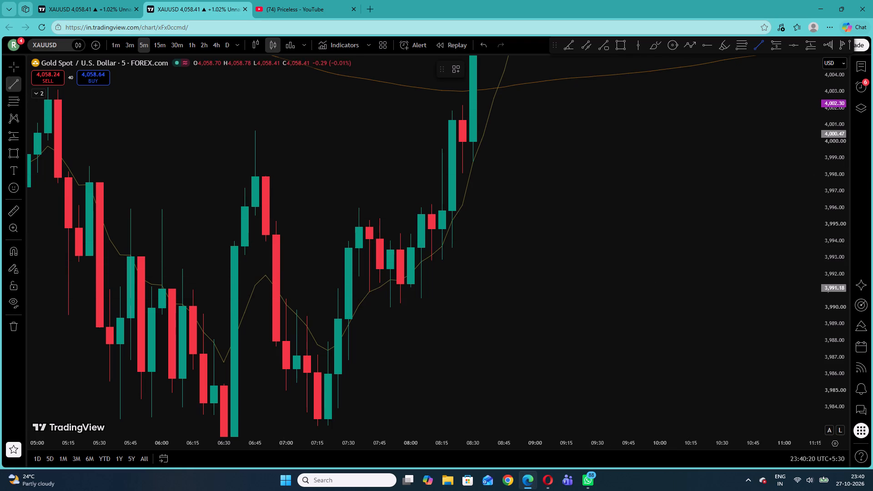
pyautogui.click(270, 298)
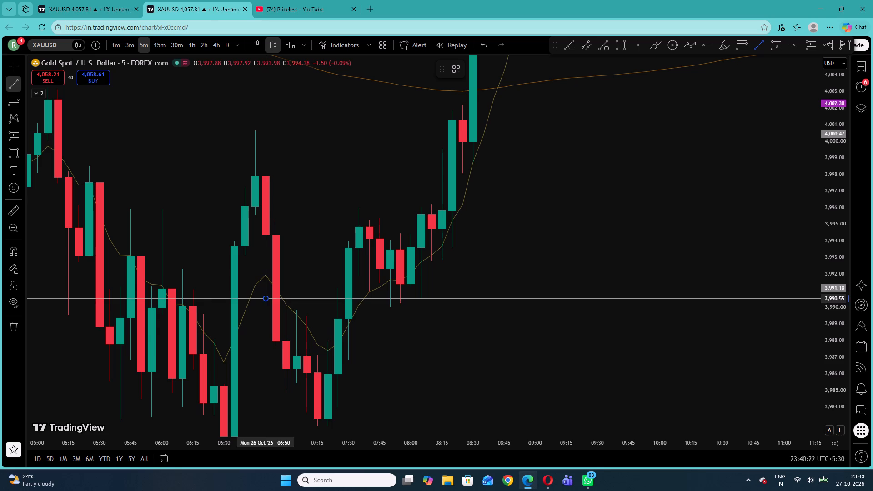
pyautogui.click(477, 298)
pyautogui.click(482, 277)
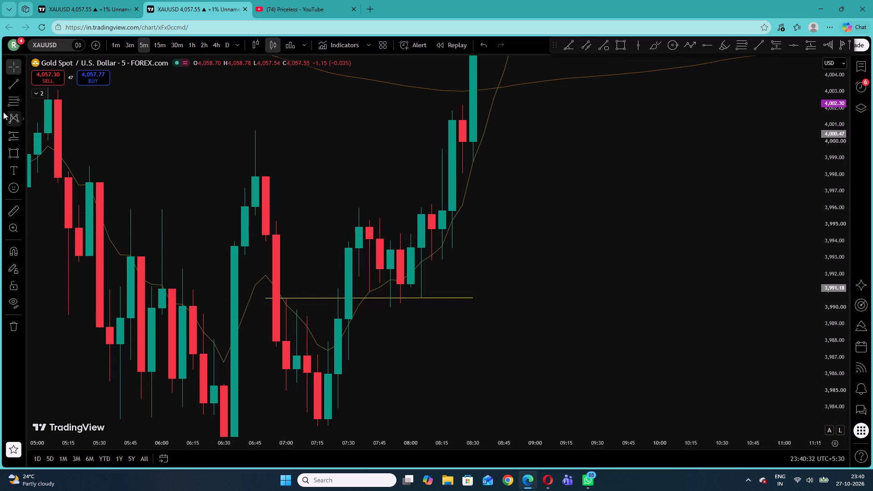
# Draw a rectangle on 26 October from 07:45 to 08:00, between about 3,992.35 and 3,990.08.
pyautogui.click(12, 153)
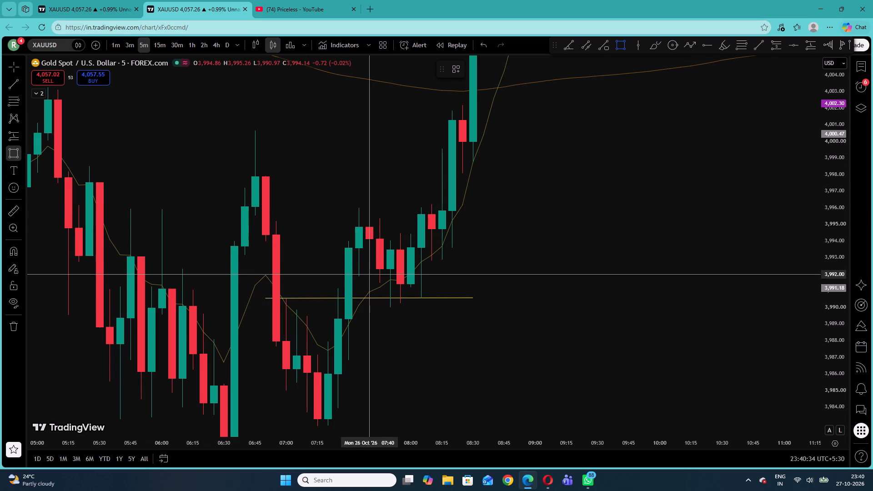
pyautogui.click(378, 268)
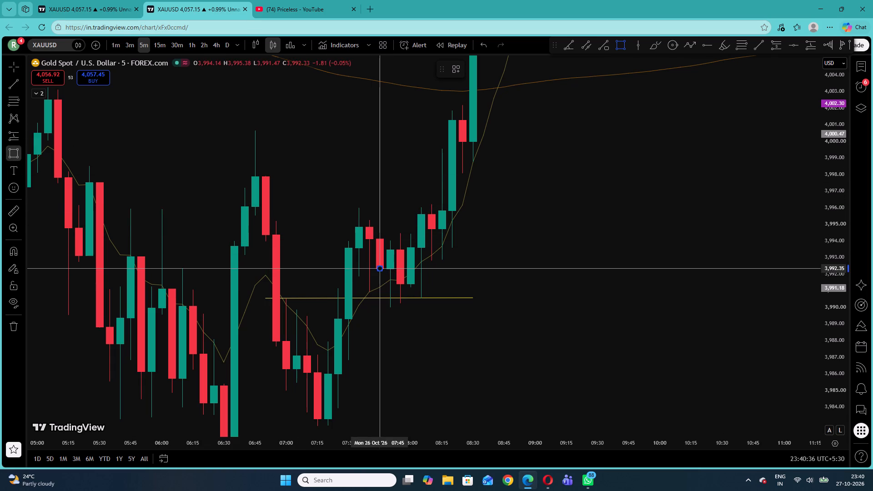
pyautogui.click(413, 306)
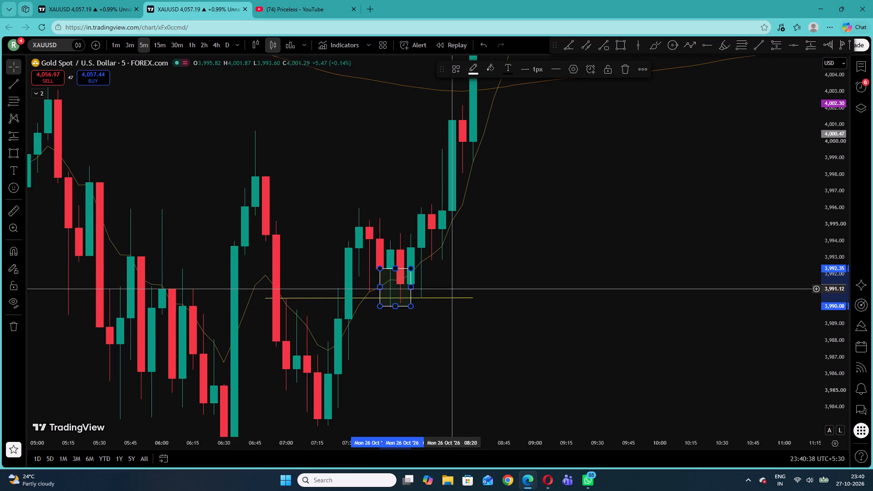
# Draw a short near-horizontal trend line across the 07:45 rectangle, from 07:40 to 08:05 at about 3,991.0.
pyautogui.click(11, 88)
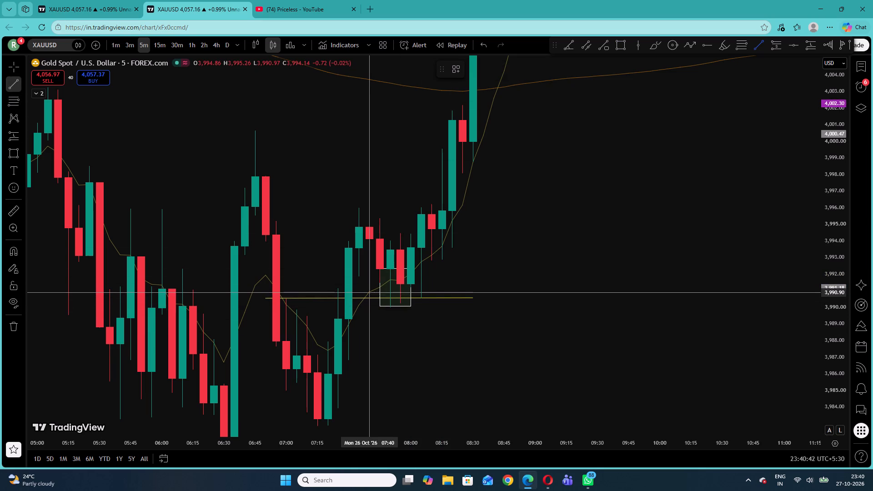
pyautogui.click(372, 291)
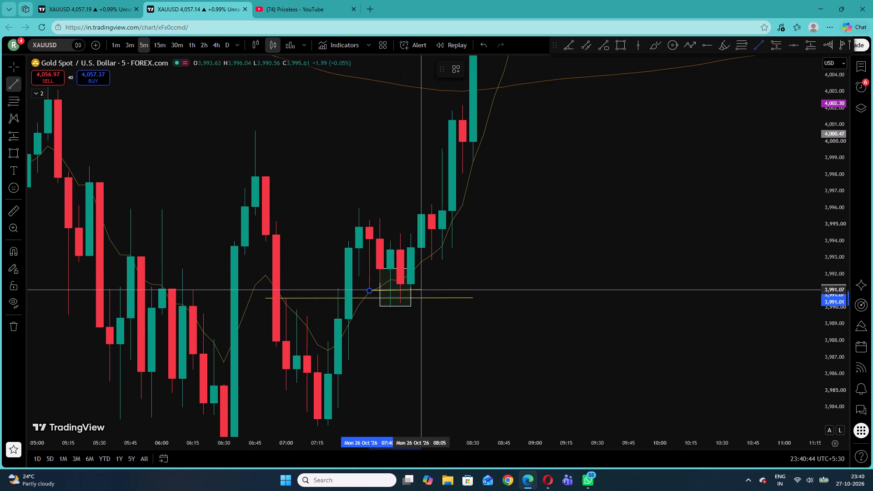
pyautogui.click(417, 290)
pyautogui.click(450, 275)
# Examine the 26 October price action from the 08:30 rally through the evening, focusing on about 09:00 to 14:45.
pyautogui.moveTo(504, 197); pyautogui.dragTo(409, 326)
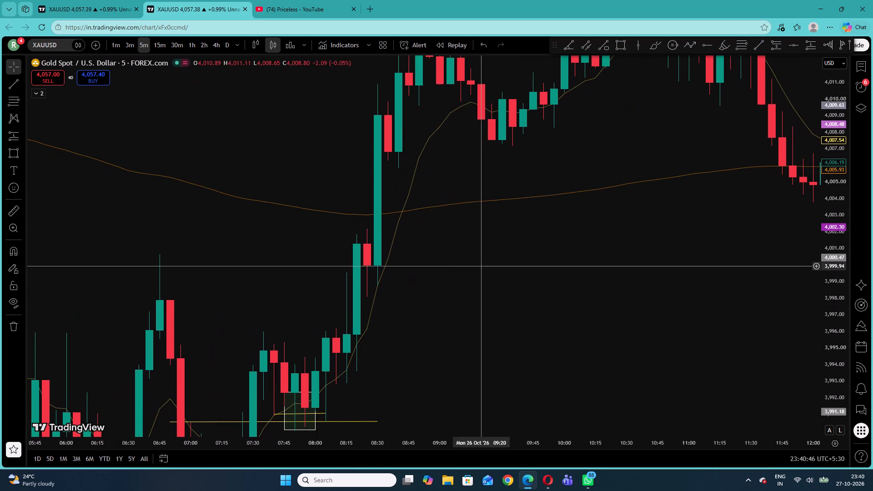
pyautogui.moveTo(592, 130); pyautogui.dragTo(332, 290)
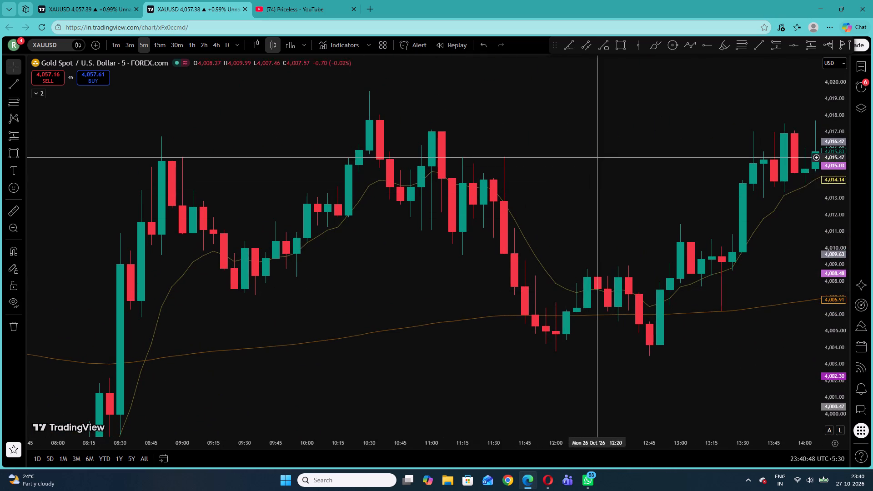
pyautogui.moveTo(819, 301); pyautogui.dragTo(813, 233)
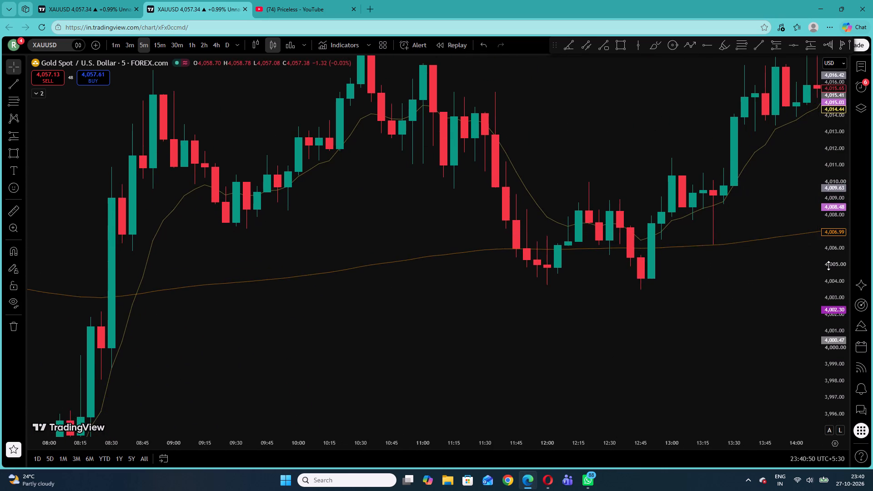
pyautogui.moveTo(837, 277); pyautogui.dragTo(818, 139)
pyautogui.moveTo(772, 199); pyautogui.dragTo(204, 296)
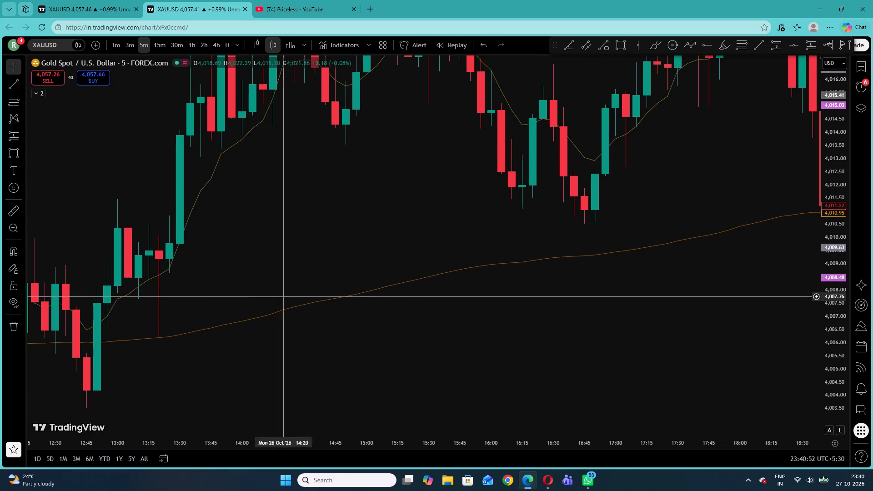
pyautogui.moveTo(352, 278); pyautogui.dragTo(649, 273)
pyautogui.moveTo(625, 266); pyautogui.dragTo(17, 243)
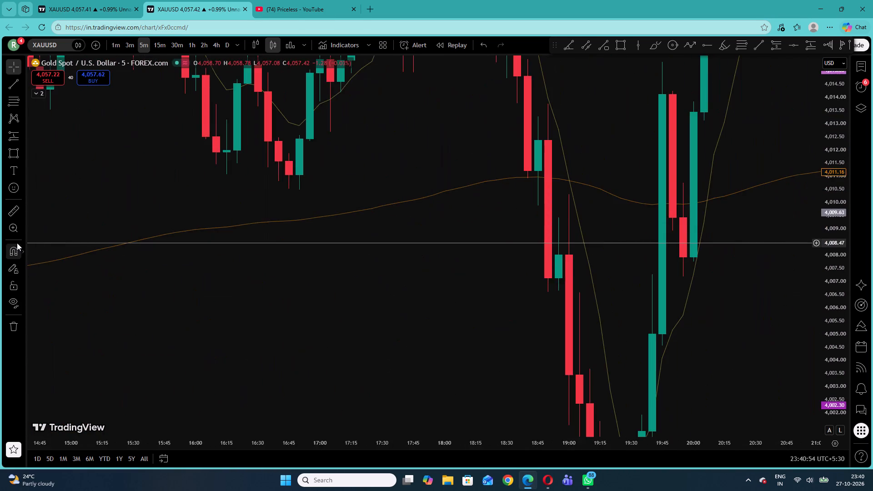
pyautogui.moveTo(17, 243); pyautogui.dragTo(579, 262)
pyautogui.moveTo(580, 199); pyautogui.dragTo(544, 214)
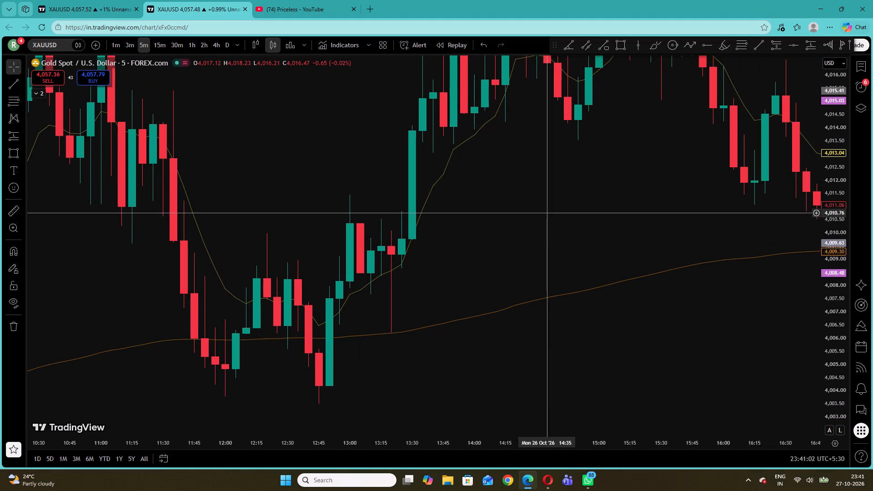
pyautogui.moveTo(337, 208); pyautogui.dragTo(464, 247)
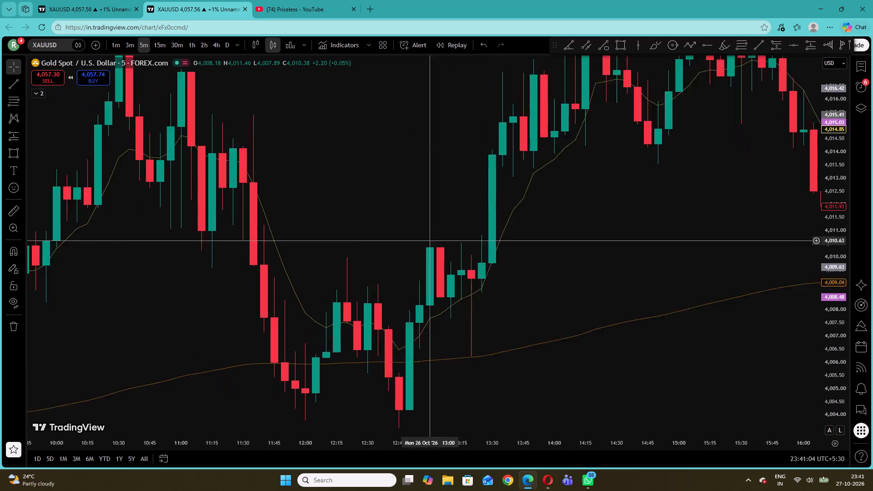
pyautogui.moveTo(464, 247); pyautogui.dragTo(597, 274)
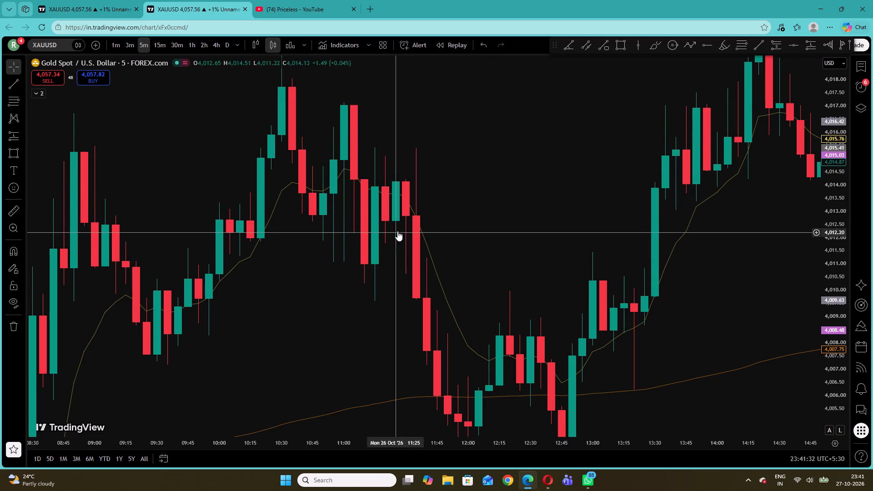
pyautogui.moveTo(227, 149); pyautogui.dragTo(149, 182)
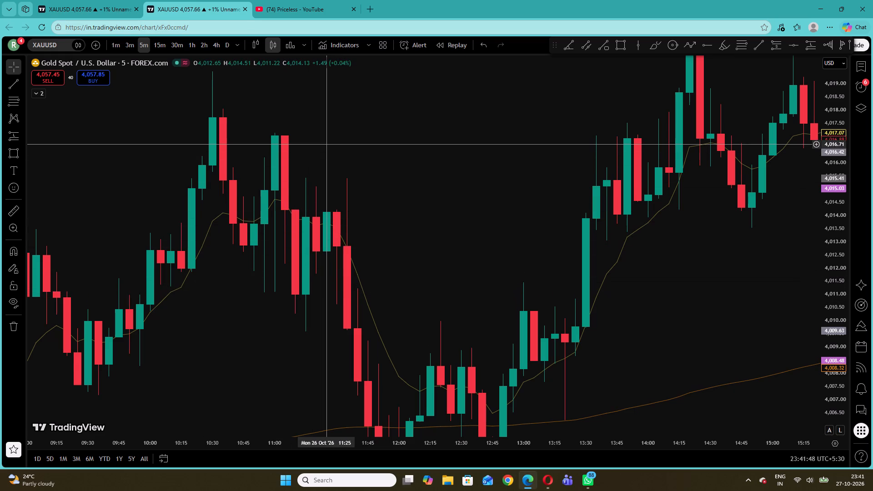
pyautogui.moveTo(398, 262); pyautogui.dragTo(513, 135)
pyautogui.moveTo(425, 271); pyautogui.dragTo(401, 173)
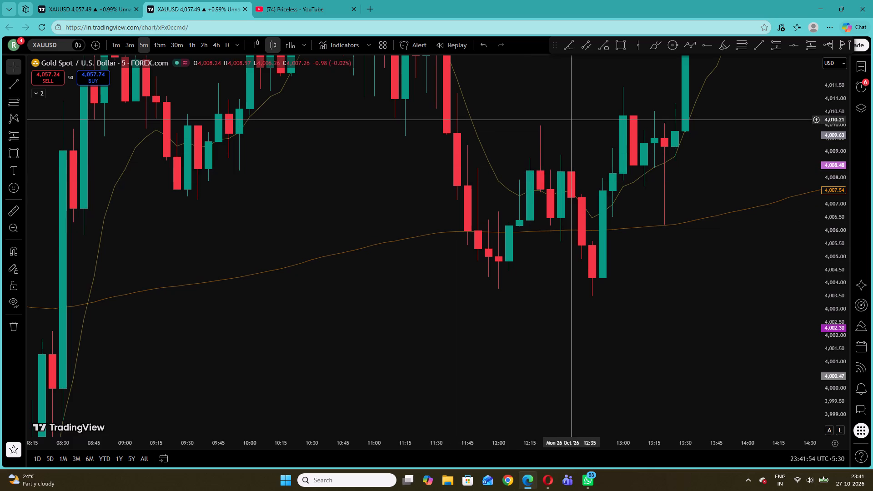
pyautogui.moveTo(574, 120); pyautogui.dragTo(533, 335)
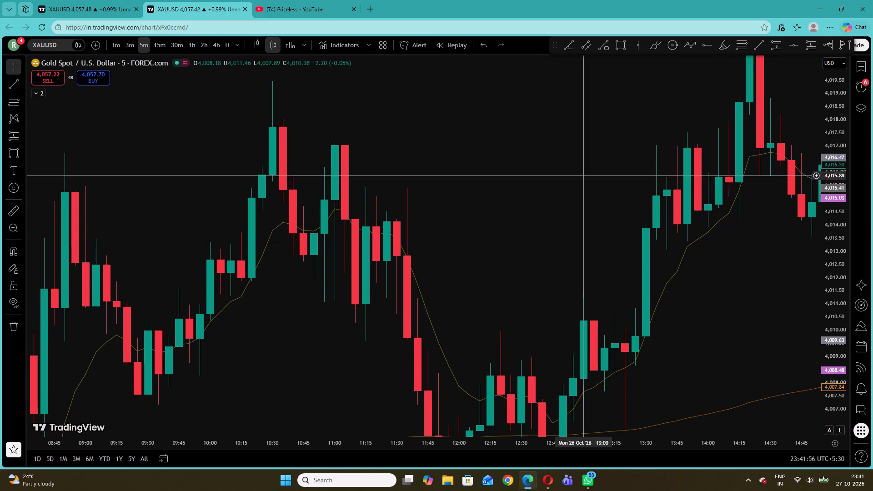
# Draw a rectangle on 26 October from 10:55 to 11:05, between about 4,014.93 and 4,011.13.
pyautogui.click(15, 148)
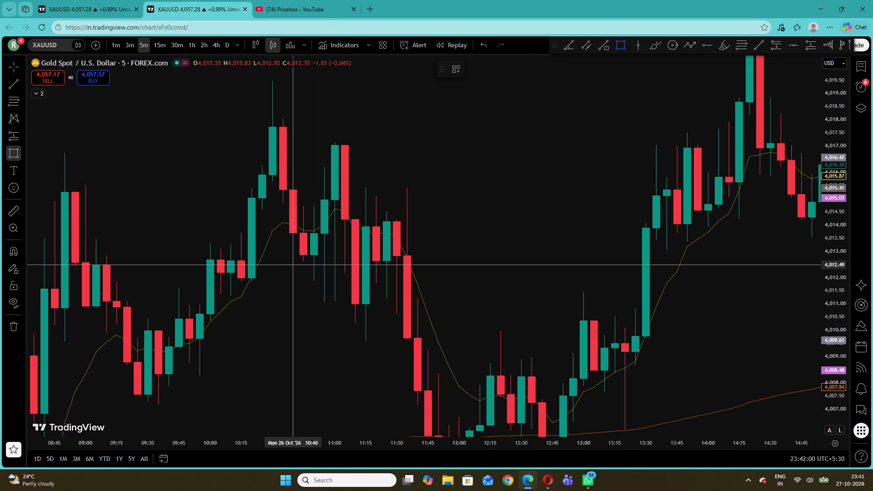
pyautogui.click(326, 200)
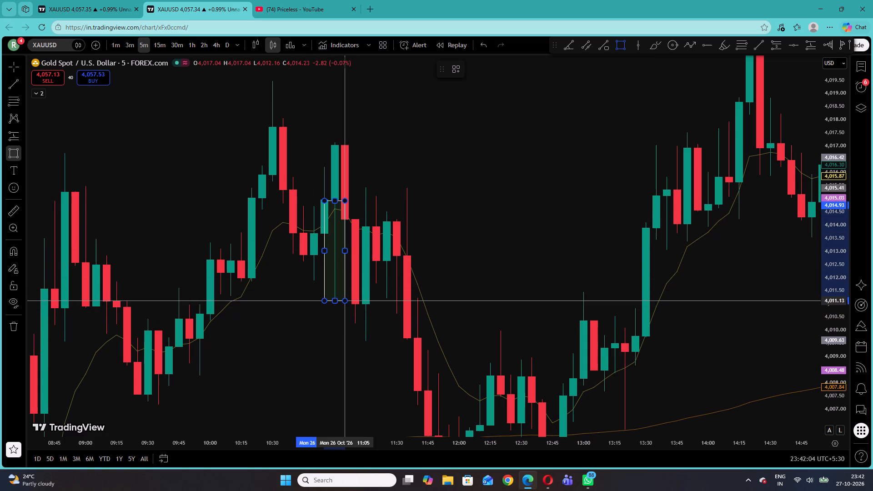
pyautogui.click(348, 301)
pyautogui.click(311, 318)
# Draw a horizontal trend line across the 10:55 rectangle, ending at 11:05, at about 4,012.82.
pyautogui.click(8, 86)
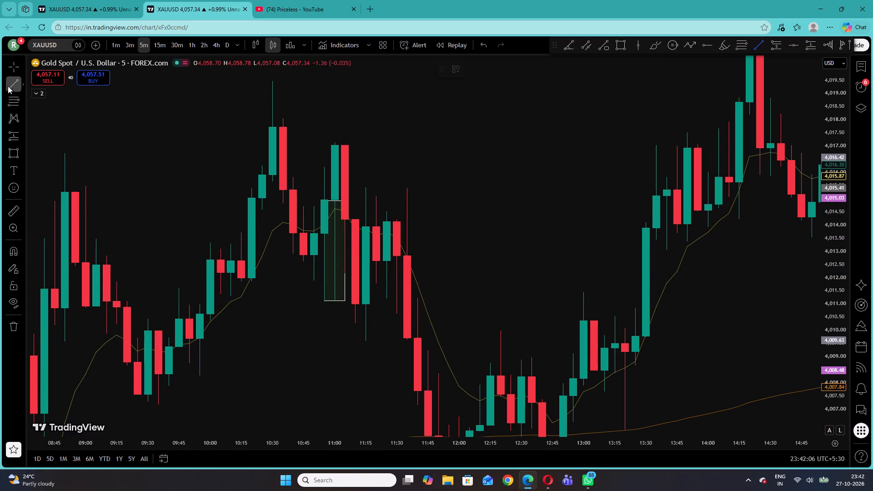
pyautogui.click(323, 256)
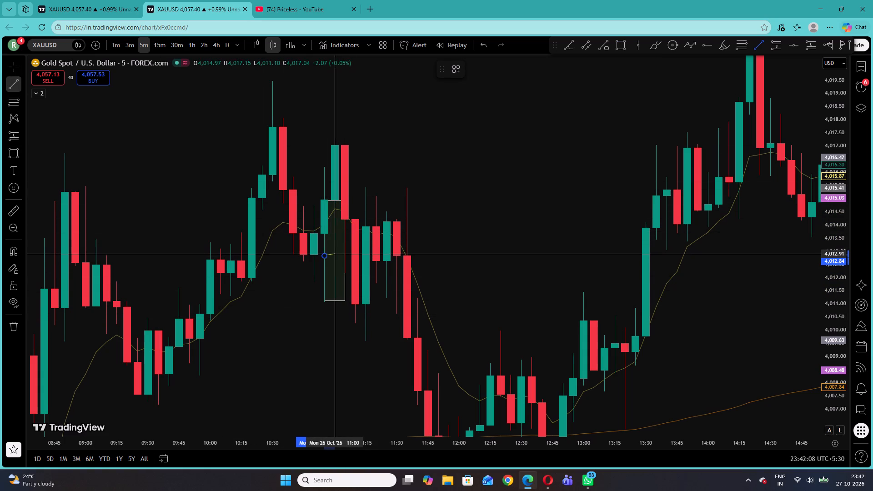
pyautogui.click(350, 256)
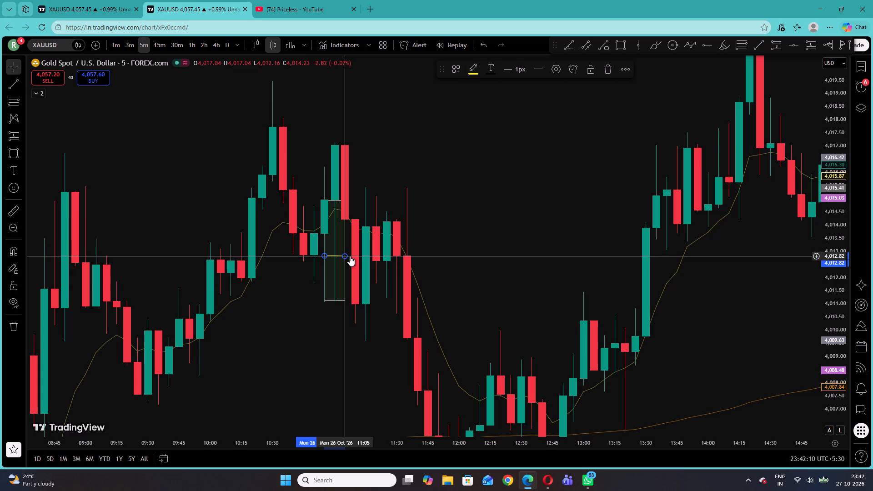
pyautogui.click(451, 150)
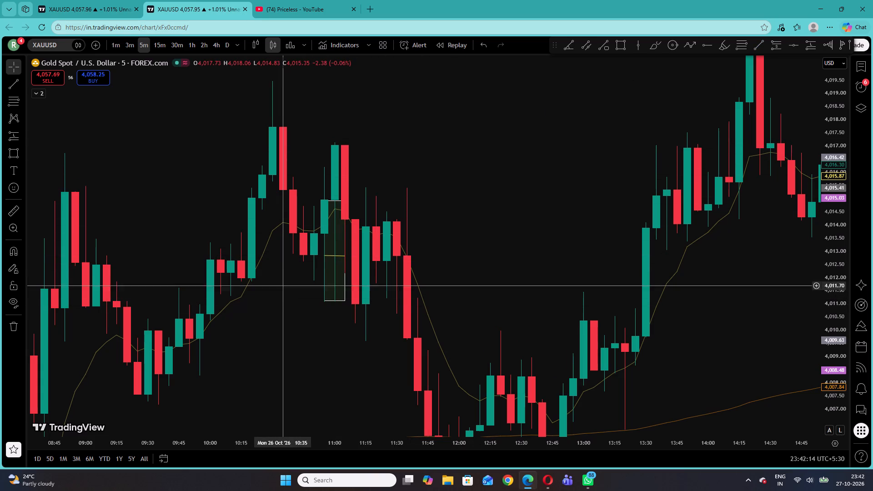
# Examine the 26 October price action after the 10:55 rectangle, through the afternoon swings up to about 18:00.
pyautogui.moveTo(842, 234); pyautogui.dragTo(844, 279)
pyautogui.moveTo(768, 268); pyautogui.dragTo(525, 284)
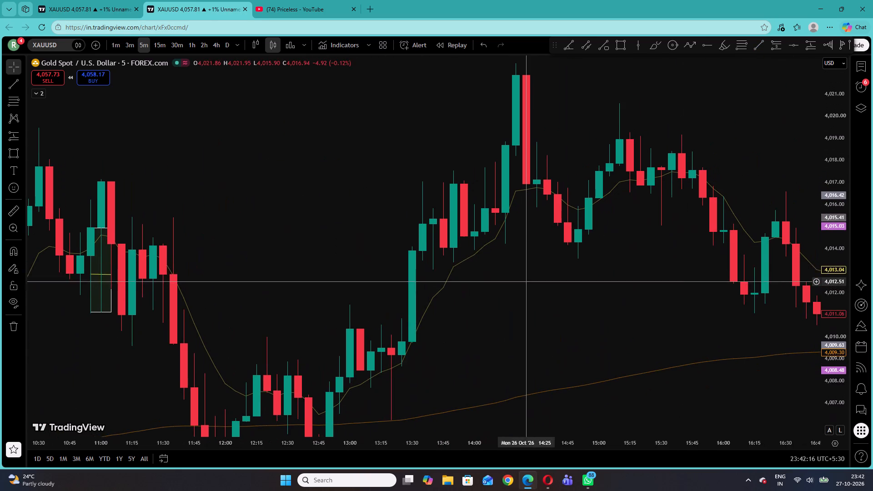
pyautogui.moveTo(835, 259); pyautogui.dragTo(827, 325)
pyautogui.moveTo(532, 262); pyautogui.dragTo(623, 252)
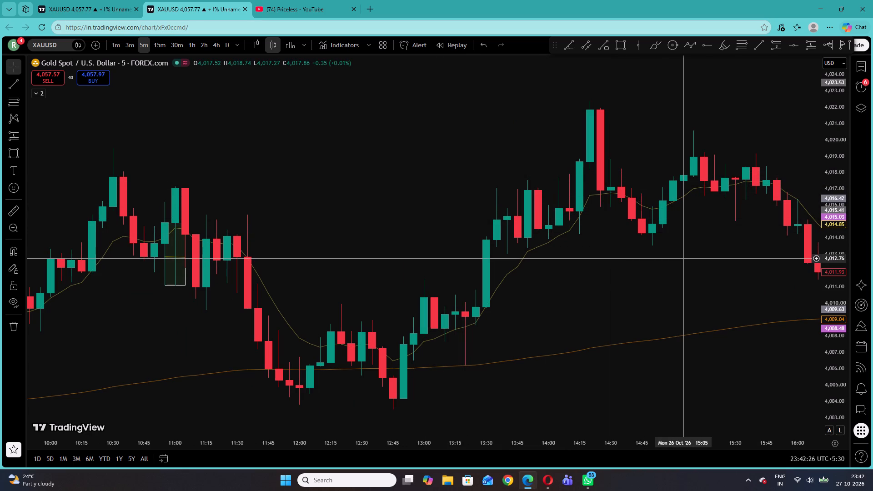
pyautogui.moveTo(828, 281); pyautogui.dragTo(830, 274)
pyautogui.moveTo(736, 296); pyautogui.dragTo(642, 288)
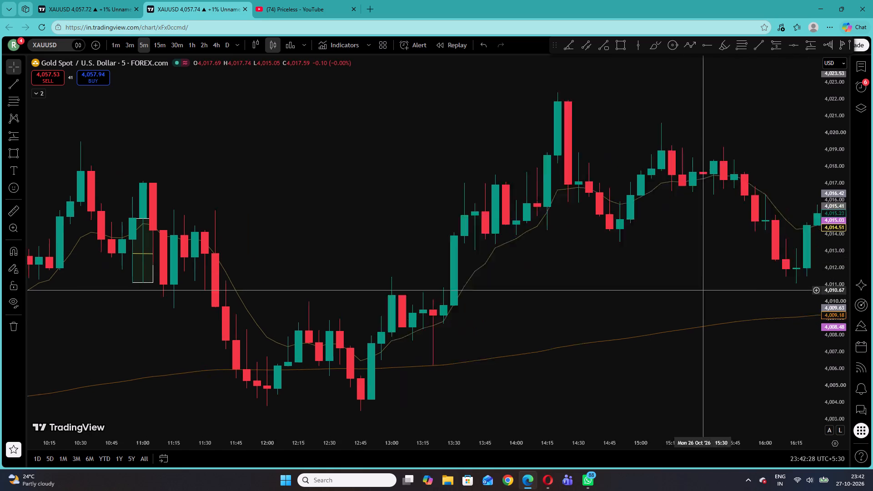
pyautogui.moveTo(642, 288); pyautogui.dragTo(455, 299)
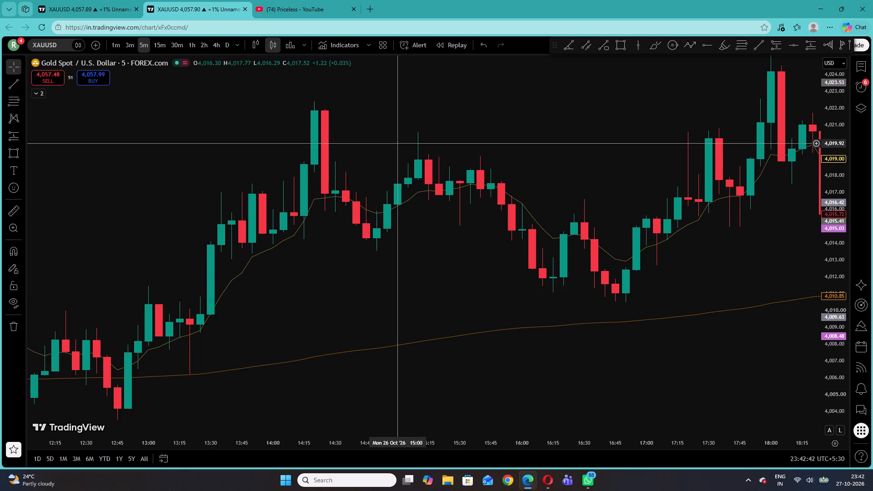
pyautogui.moveTo(822, 211); pyautogui.dragTo(823, 234)
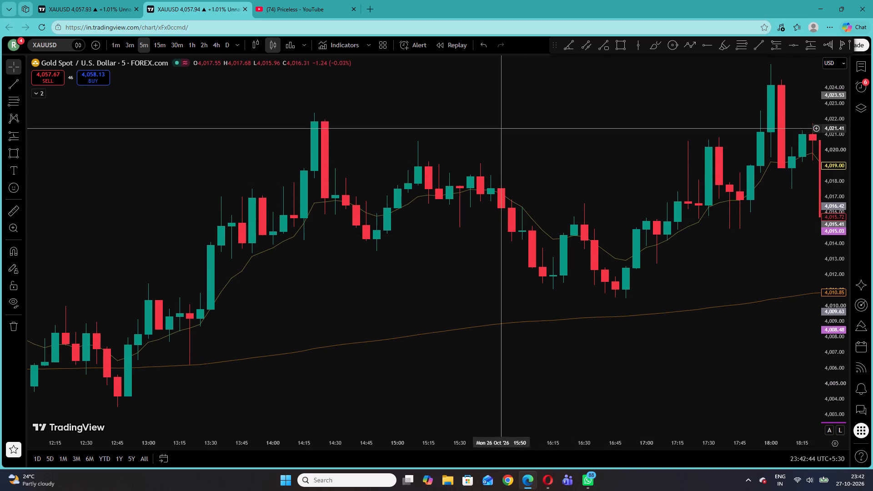
pyautogui.moveTo(486, 123); pyautogui.dragTo(562, 143)
pyautogui.moveTo(836, 270); pyautogui.dragTo(837, 265)
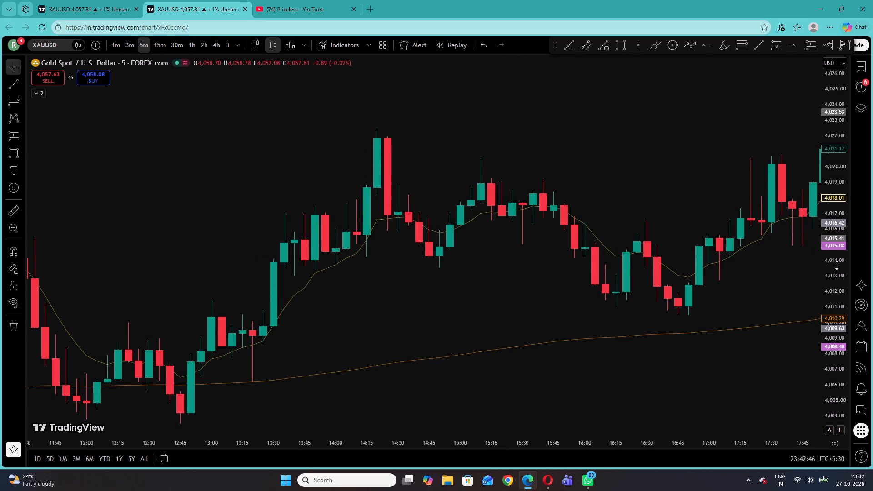
pyautogui.moveTo(837, 265); pyautogui.dragTo(829, 158)
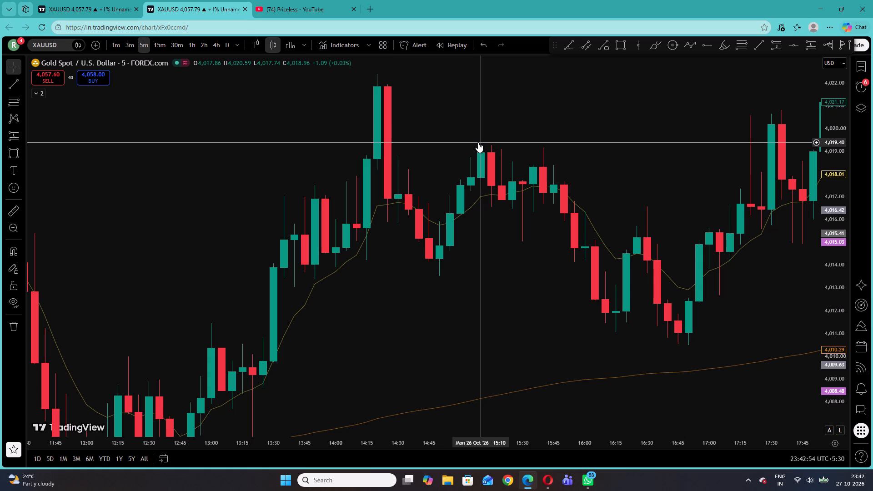
pyautogui.moveTo(457, 156); pyautogui.dragTo(743, 93)
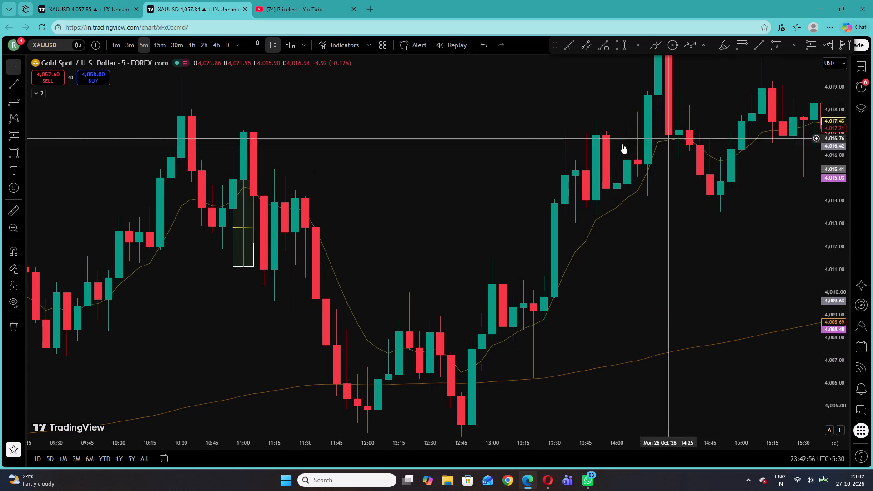
pyautogui.moveTo(578, 166); pyautogui.dragTo(423, 221)
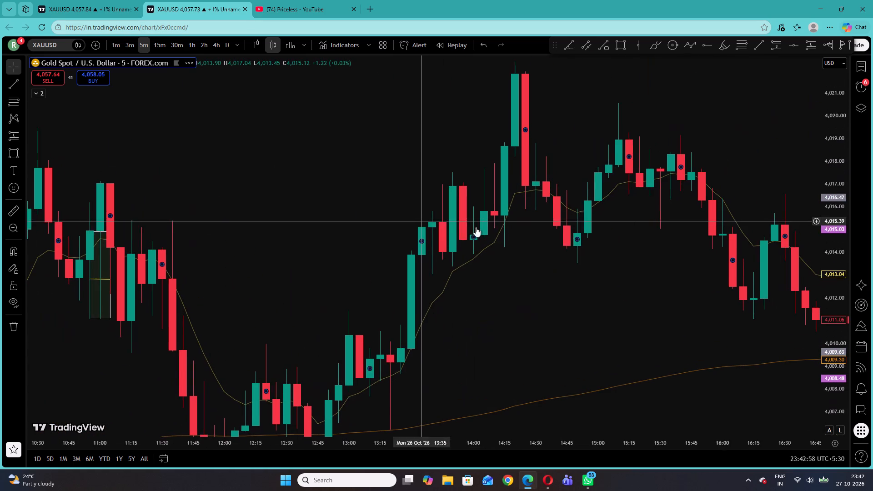
pyautogui.click(611, 225)
pyautogui.moveTo(603, 124); pyautogui.dragTo(428, 152)
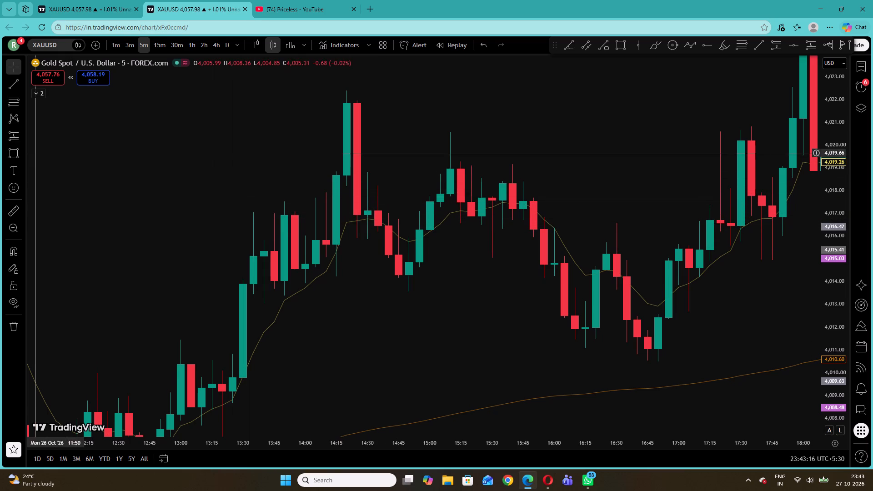
# Draw a rectangle on 26 October from 15:10 to 15:25, between about 4,017.46 and 4,016.6.
pyautogui.click(15, 153)
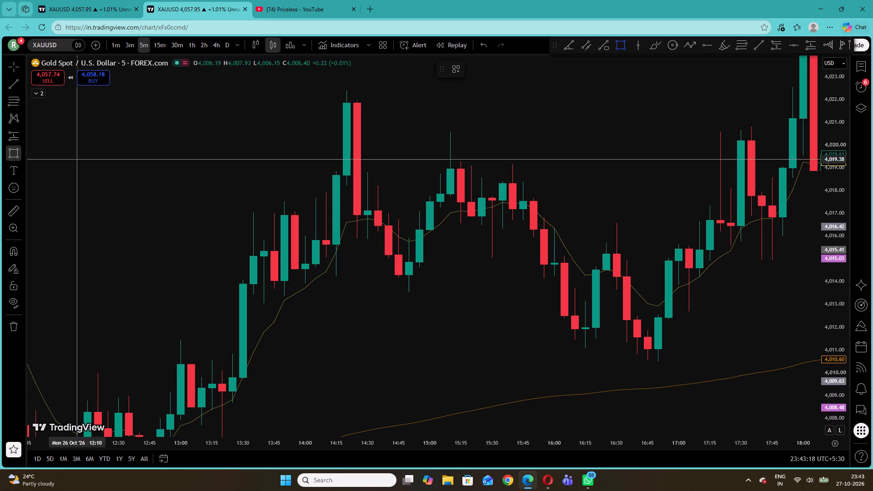
pyautogui.click(452, 203)
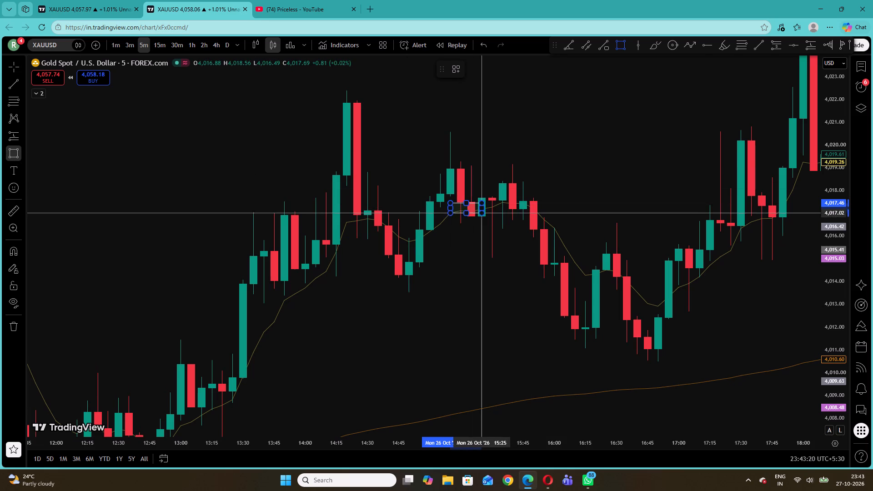
pyautogui.click(480, 224)
pyautogui.click(562, 188)
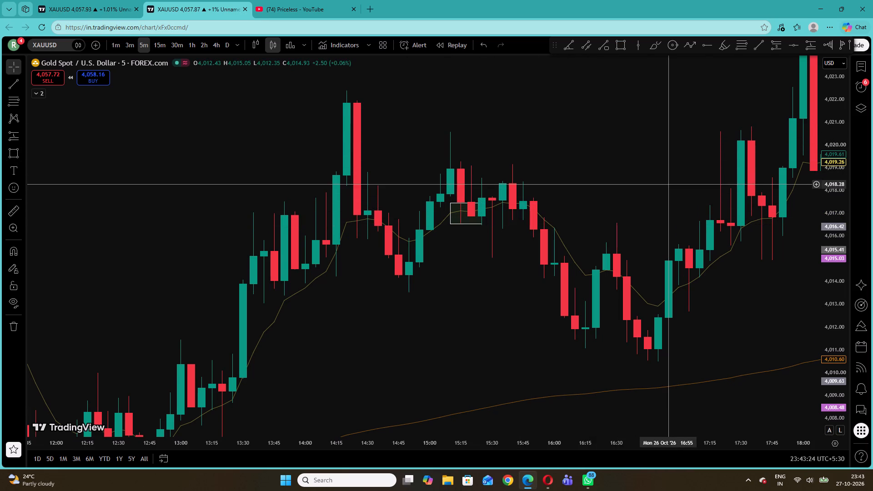
# Draw a rectangle on 26 October from 17:35 to 17:50, between about 4,017.31 and 4,014.9.
pyautogui.moveTo(667, 183); pyautogui.dragTo(512, 181)
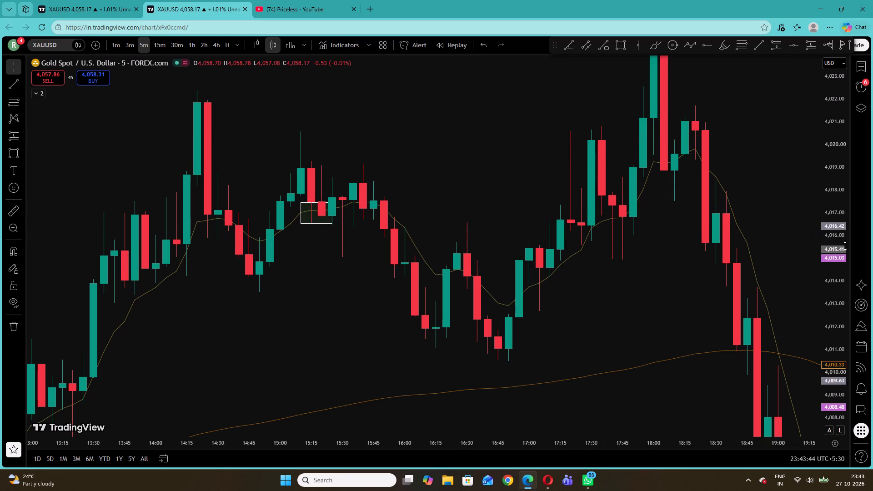
pyautogui.moveTo(842, 243); pyautogui.dragTo(839, 280)
pyautogui.moveTo(748, 238); pyautogui.dragTo(603, 260)
pyautogui.click(652, 207)
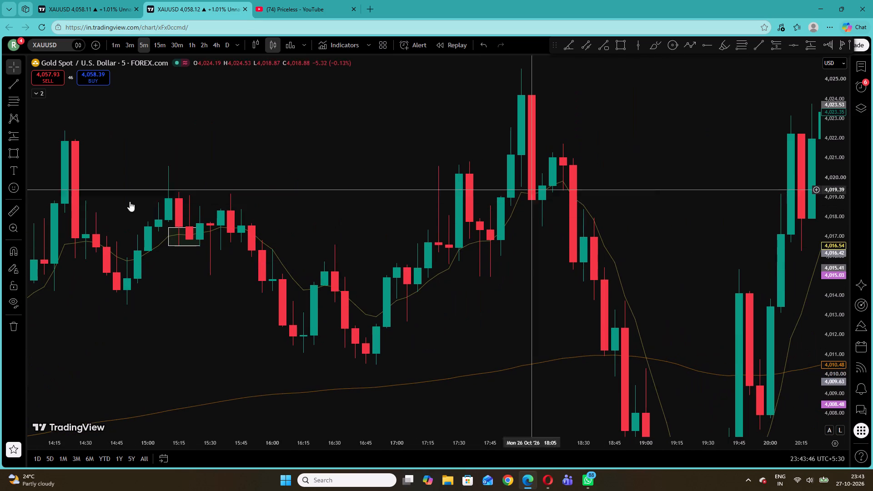
pyautogui.click(8, 150)
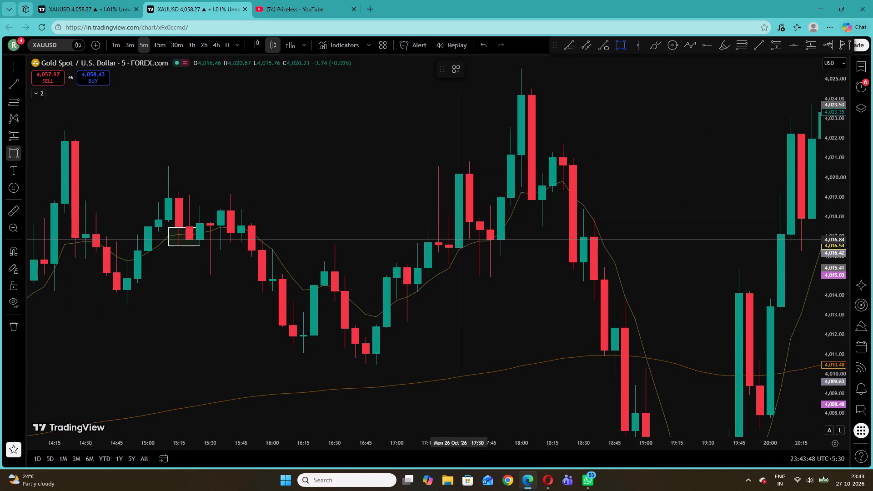
pyautogui.click(472, 230)
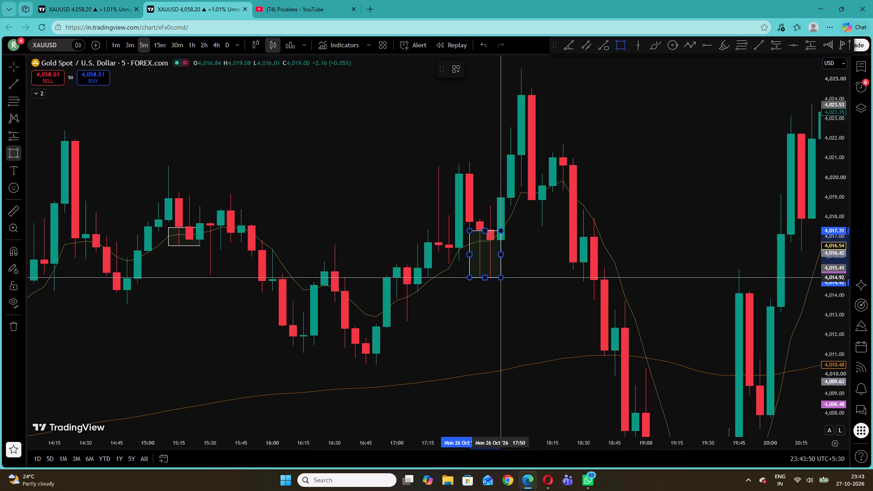
pyautogui.click(500, 278)
pyautogui.click(256, 207)
# Draw a near-horizontal trend line across the 17:35 rectangle, from 17:30 to 18:05 at about 4,016.0.
pyautogui.click(14, 83)
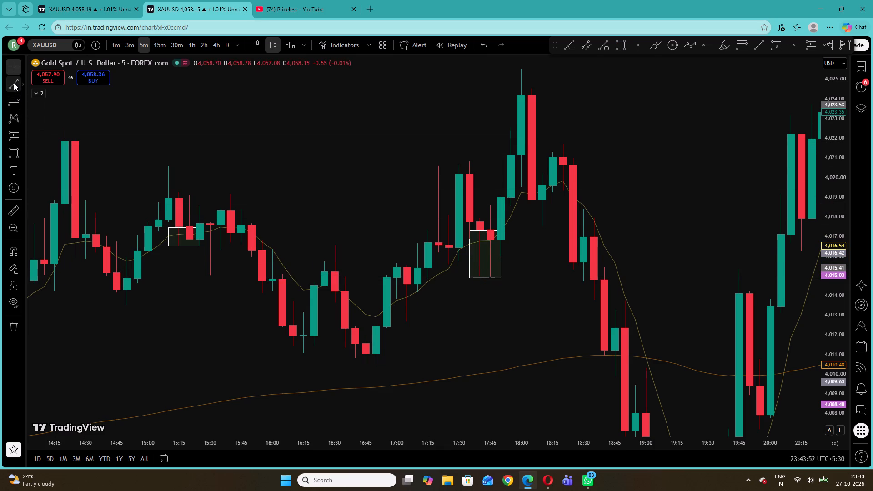
pyautogui.click(463, 256)
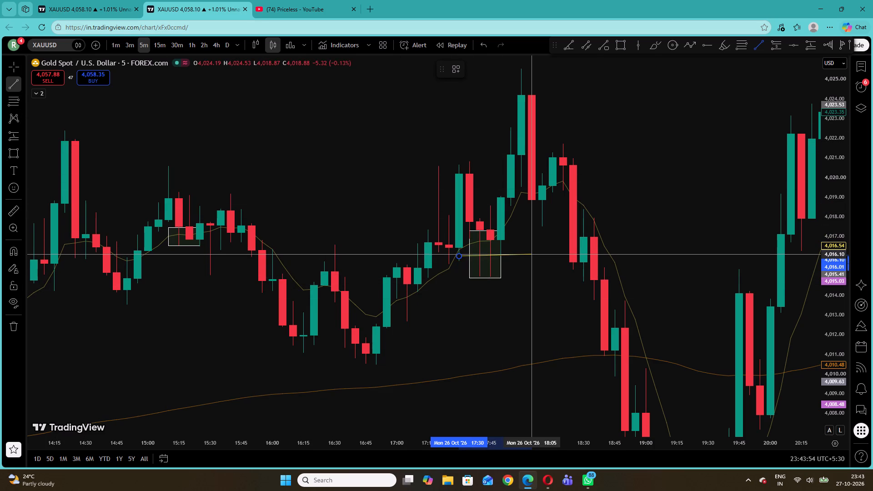
pyautogui.click(537, 256)
pyautogui.click(534, 271)
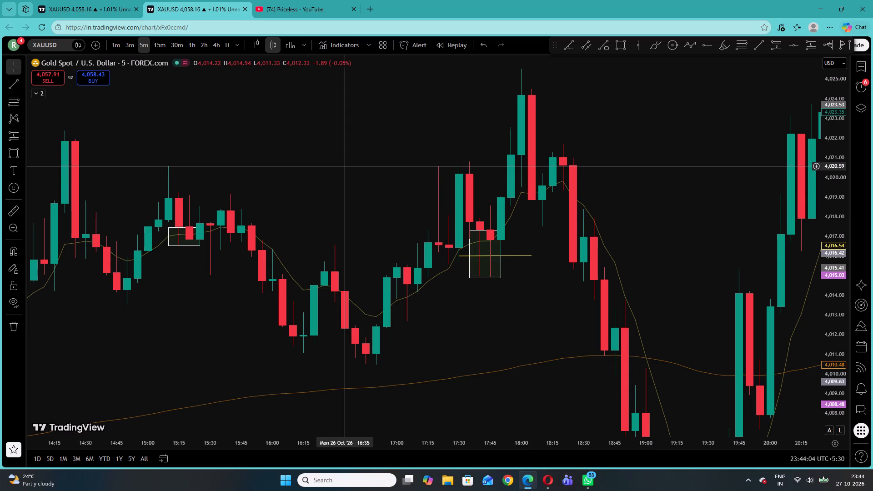
# Place a long position from 17:50 to 18:45 with entry at 4,016.04, stop at 4,014.86 and target at 4,022.19.
pyautogui.click(18, 135)
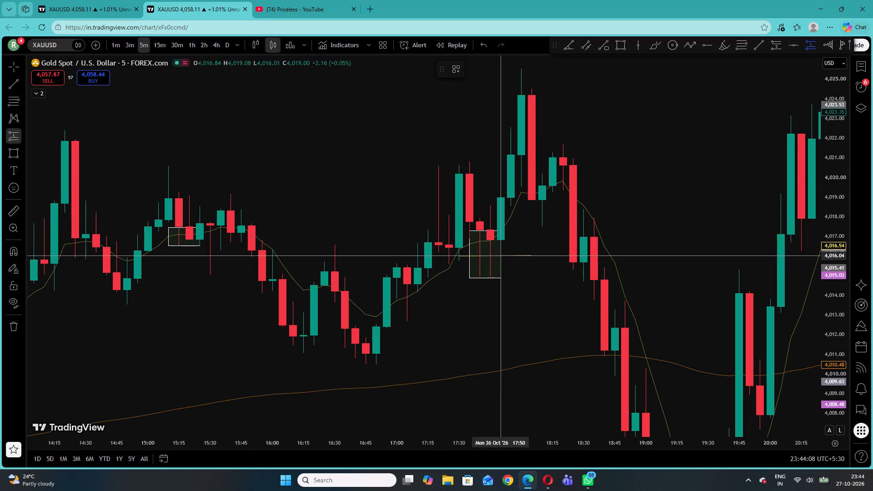
pyautogui.click(496, 256)
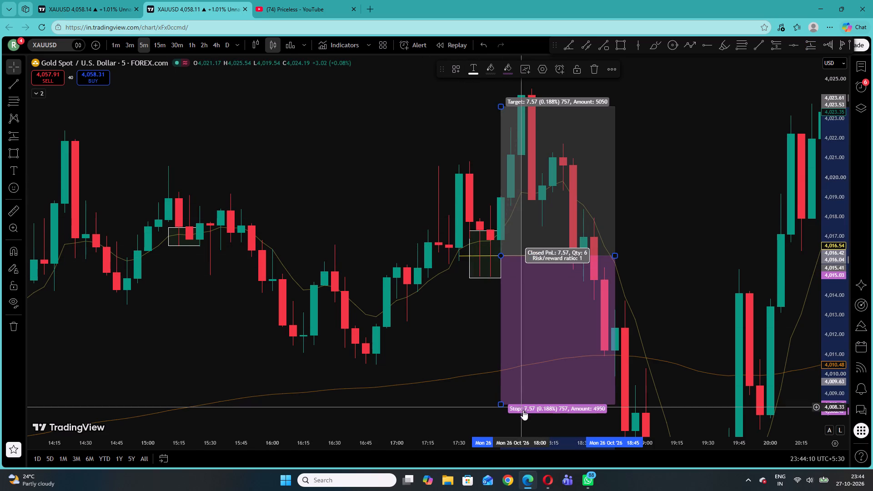
pyautogui.moveTo(504, 404); pyautogui.dragTo(519, 262)
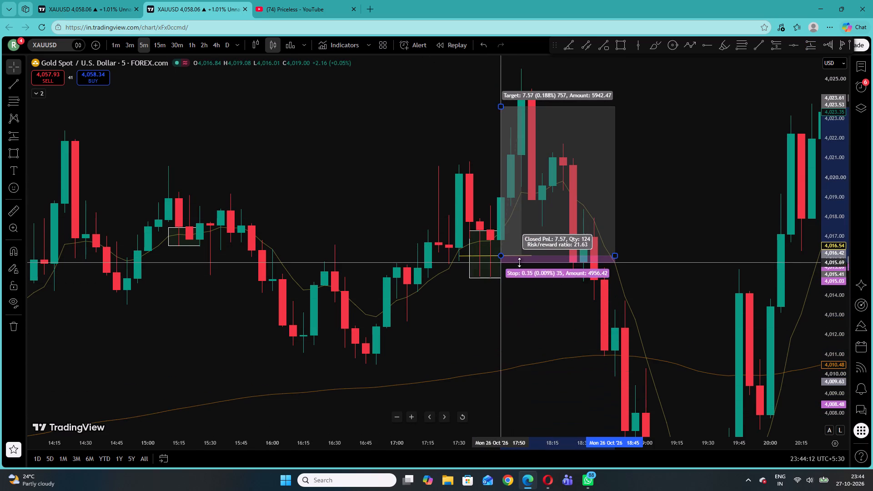
pyautogui.moveTo(519, 262); pyautogui.dragTo(519, 279)
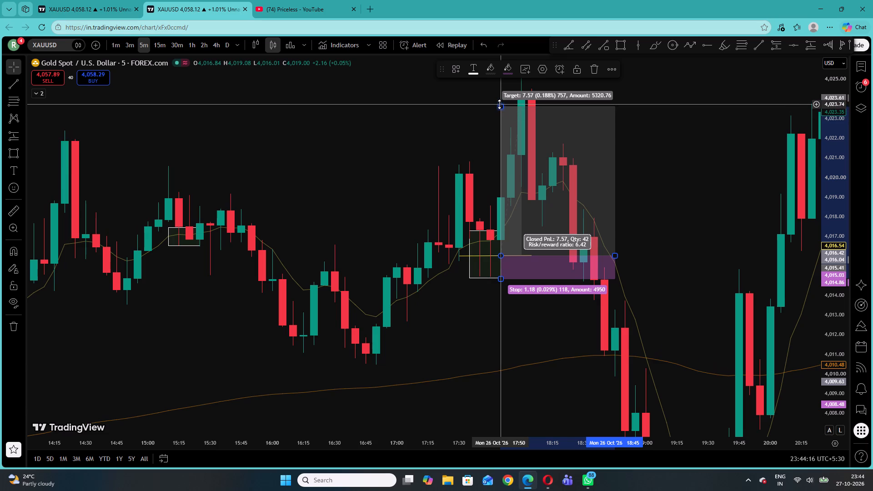
pyautogui.moveTo(499, 108); pyautogui.dragTo(500, 119)
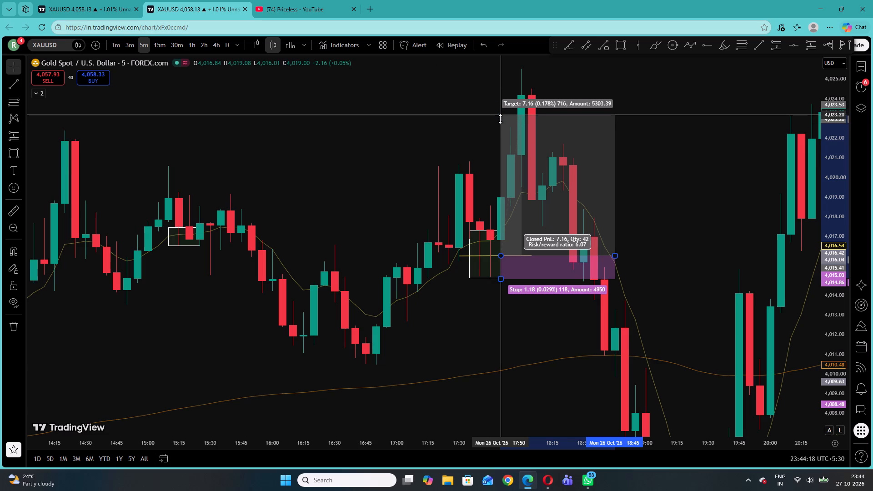
pyautogui.moveTo(500, 119); pyautogui.dragTo(501, 135)
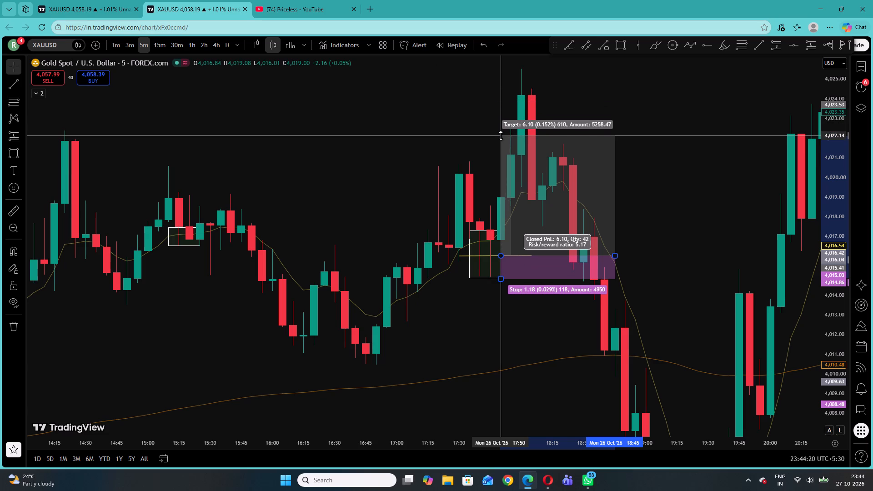
pyautogui.moveTo(501, 135); pyautogui.dragTo(501, 135)
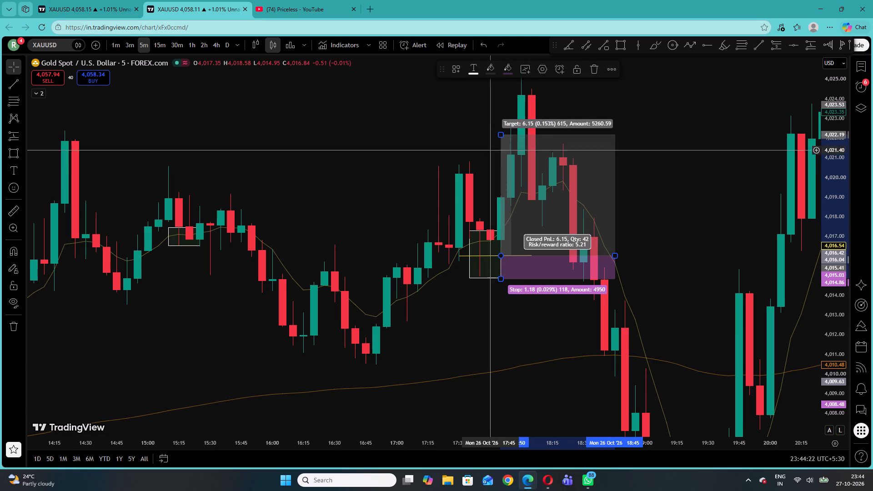
pyautogui.click(448, 161)
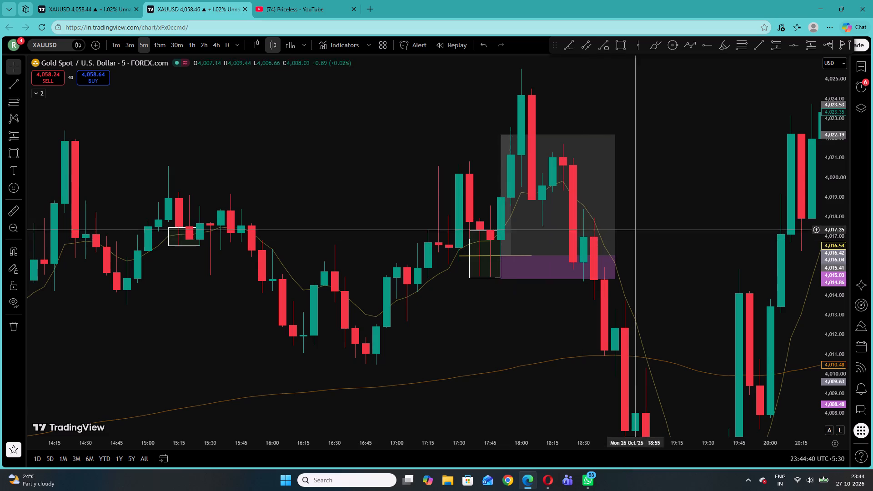
# Draw a second horizontal trend line from 17:20 to 18:15 at about 4,017.07.
pyautogui.moveTo(838, 250); pyautogui.dragTo(824, 0)
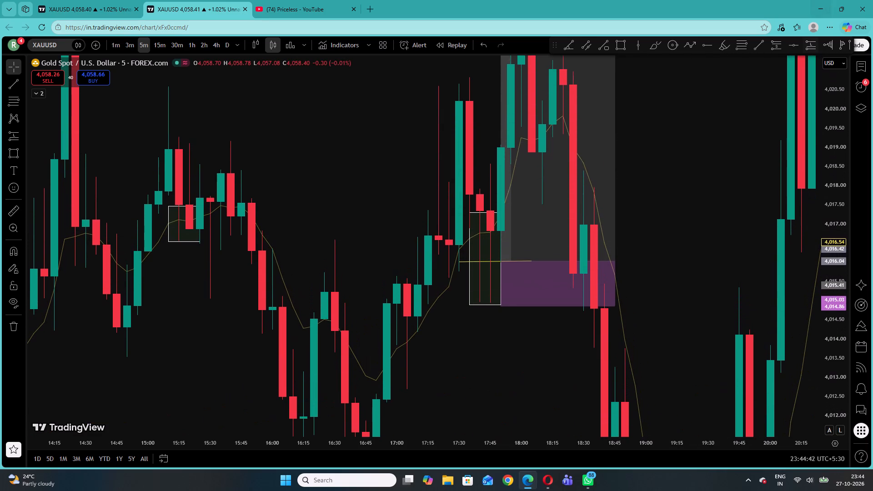
pyautogui.click(10, 80)
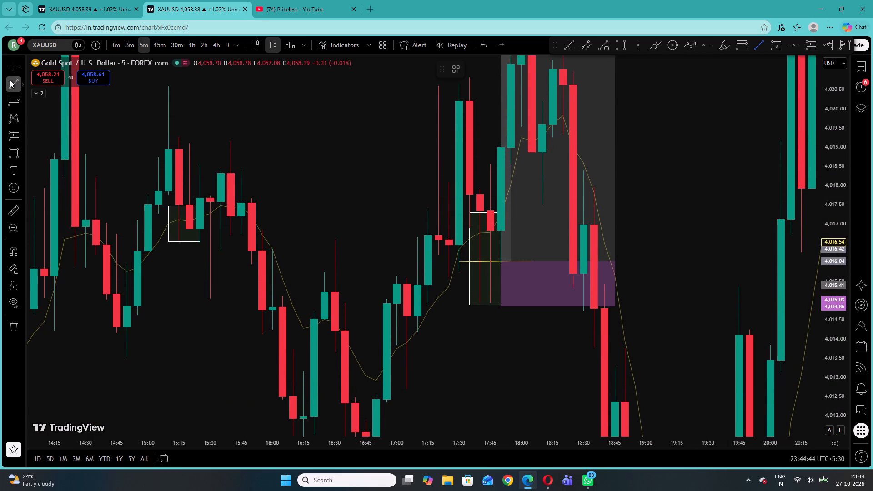
pyautogui.click(437, 221)
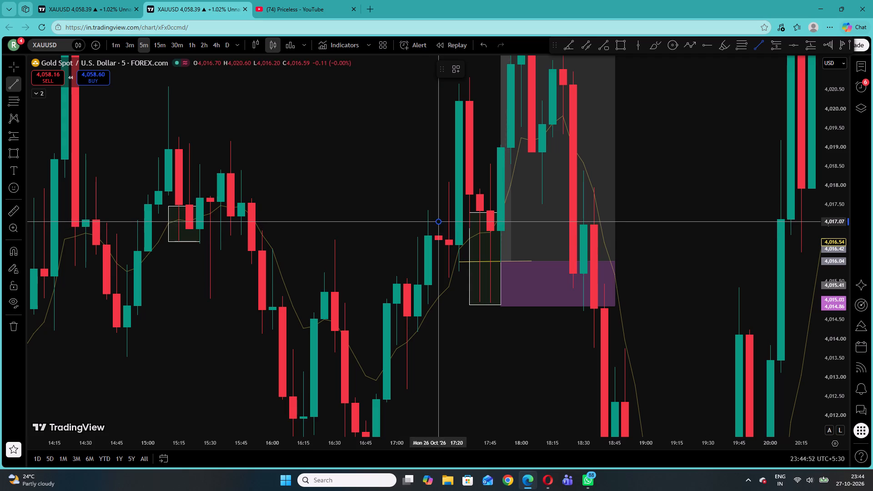
pyautogui.click(548, 221)
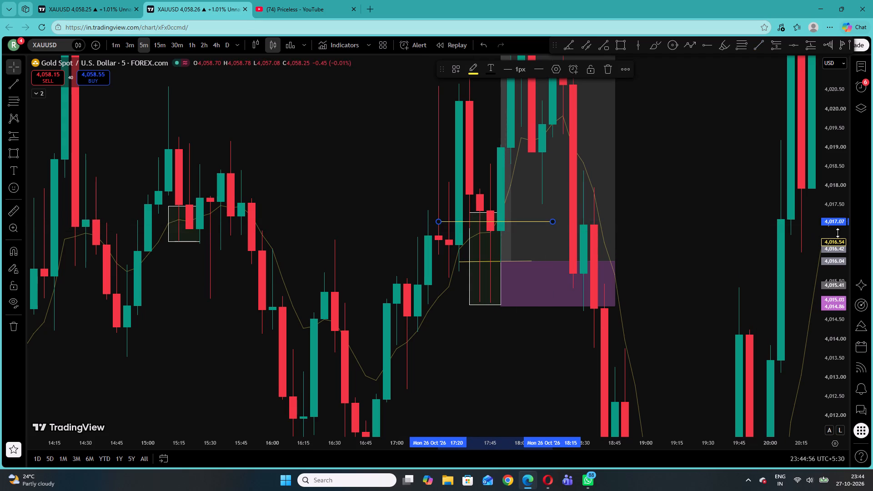
# Move the second trend line down to about 4,016.2 and one candle earlier, just above the long position's entry level.
pyautogui.moveTo(838, 215); pyautogui.dragTo(839, 288)
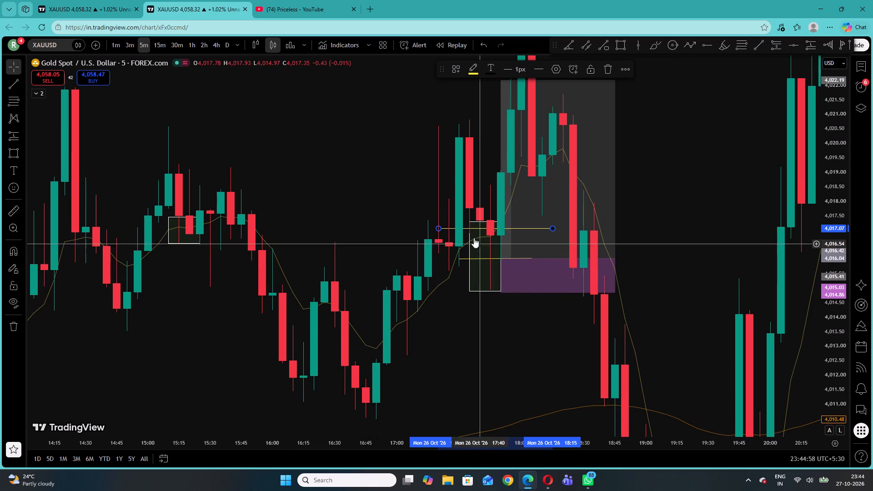
pyautogui.moveTo(489, 230); pyautogui.dragTo(482, 255)
pyautogui.click(351, 185)
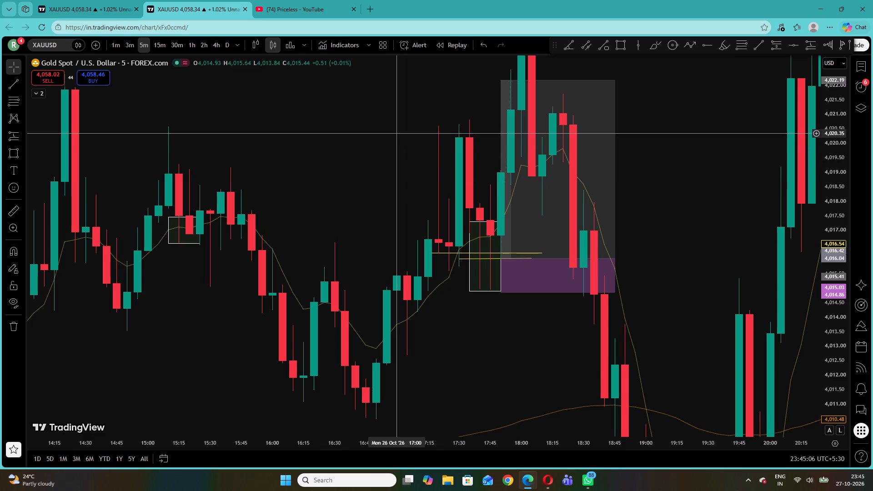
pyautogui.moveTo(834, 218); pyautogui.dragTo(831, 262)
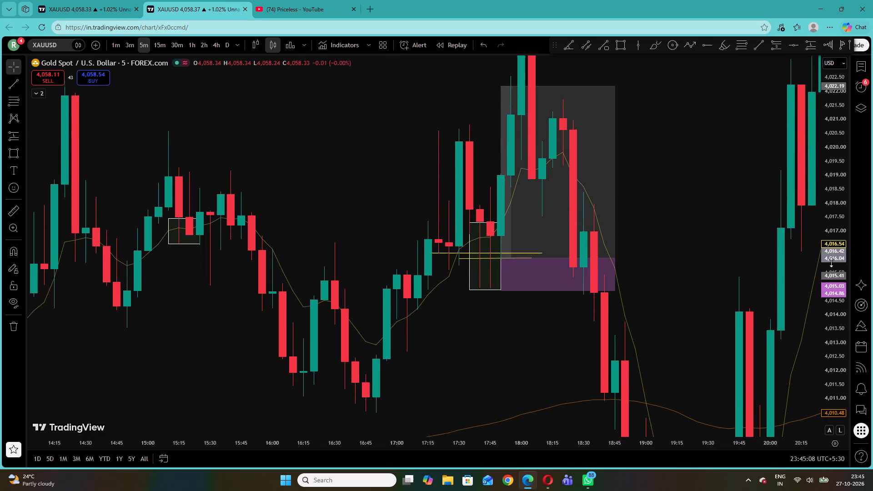
# Delete the rectangle marked on the 10:55 to 11:05 candles between about 4,011.1 and 4,014.9.
pyautogui.moveTo(831, 262); pyautogui.dragTo(827, 285)
pyautogui.moveTo(425, 362); pyautogui.dragTo(686, 248)
pyautogui.moveTo(386, 280); pyautogui.dragTo(440, 329)
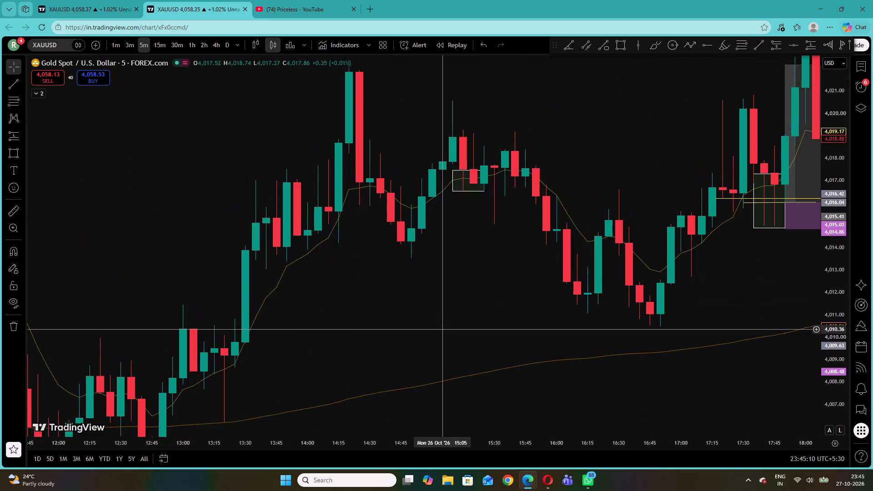
pyautogui.moveTo(440, 329); pyautogui.dragTo(440, 330)
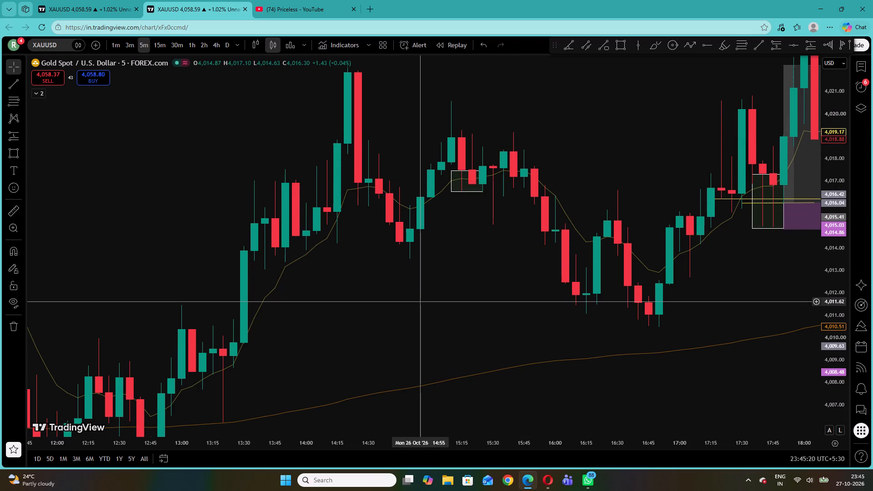
pyautogui.moveTo(430, 295); pyautogui.dragTo(480, 259)
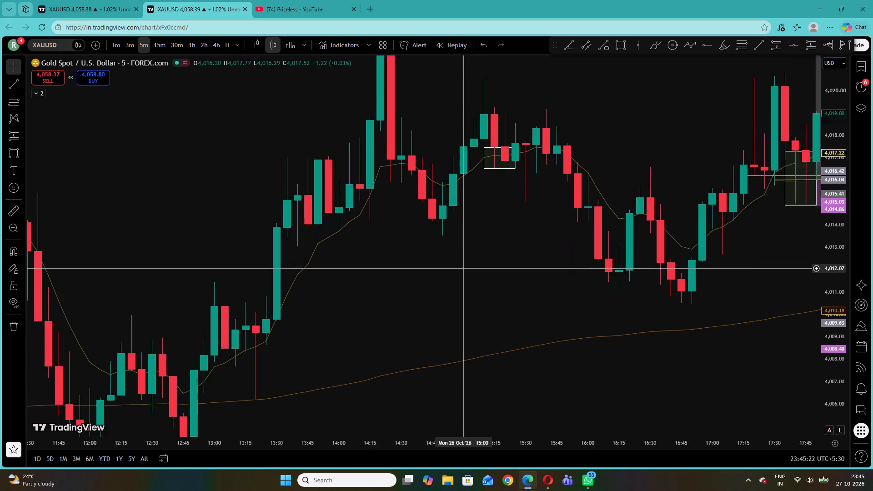
pyautogui.moveTo(480, 259); pyautogui.dragTo(514, 226)
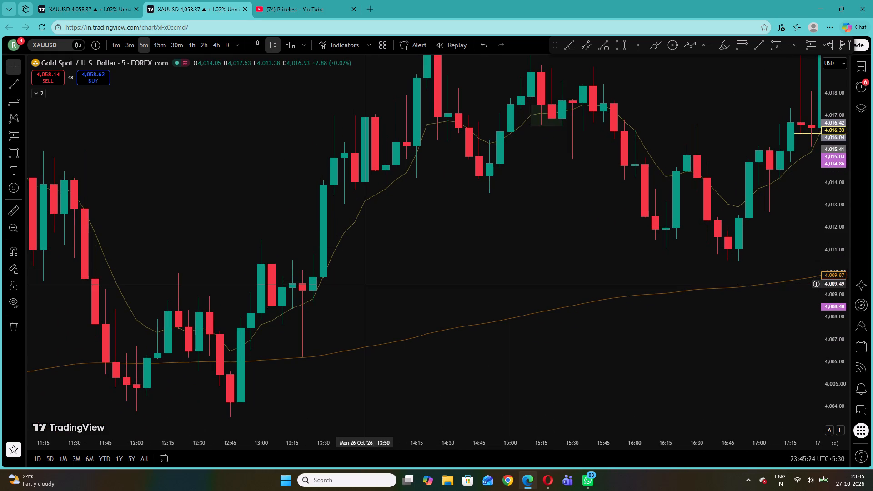
pyautogui.moveTo(376, 283); pyautogui.dragTo(633, 214)
pyautogui.moveTo(356, 203); pyautogui.dragTo(570, 309)
pyautogui.click(576, 212)
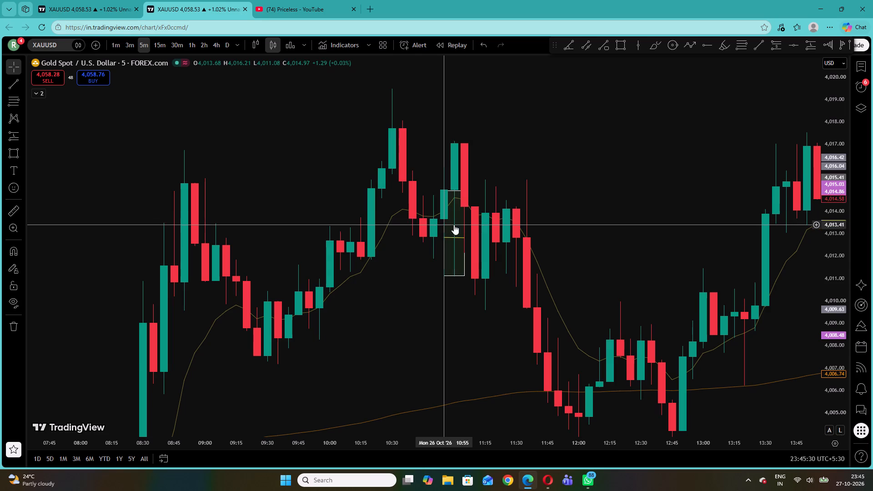
pyautogui.click(457, 190)
pyautogui.click(621, 72)
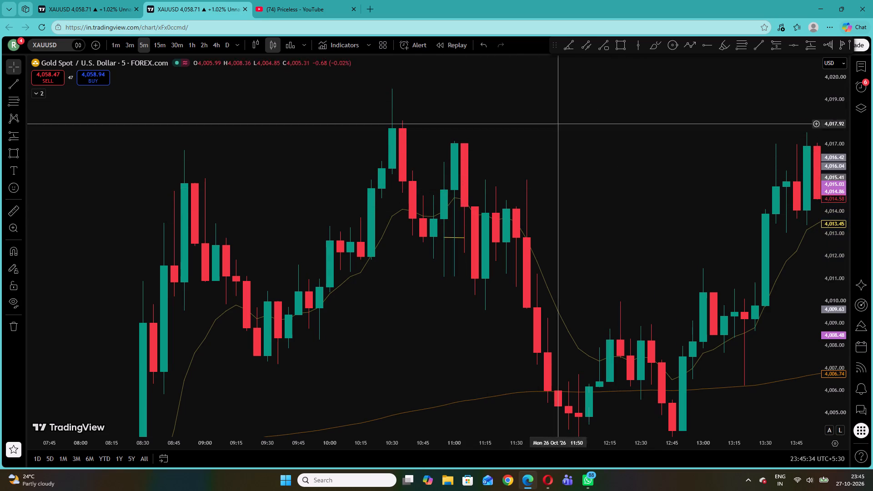
# Delete the short trend line from 10:55 to 11:05 at about 4,012.8.
pyautogui.click(467, 238)
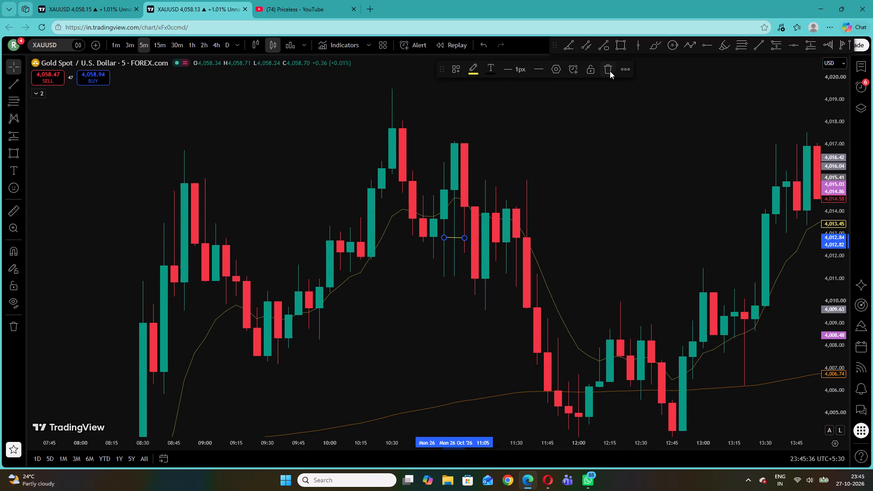
pyautogui.click(610, 71)
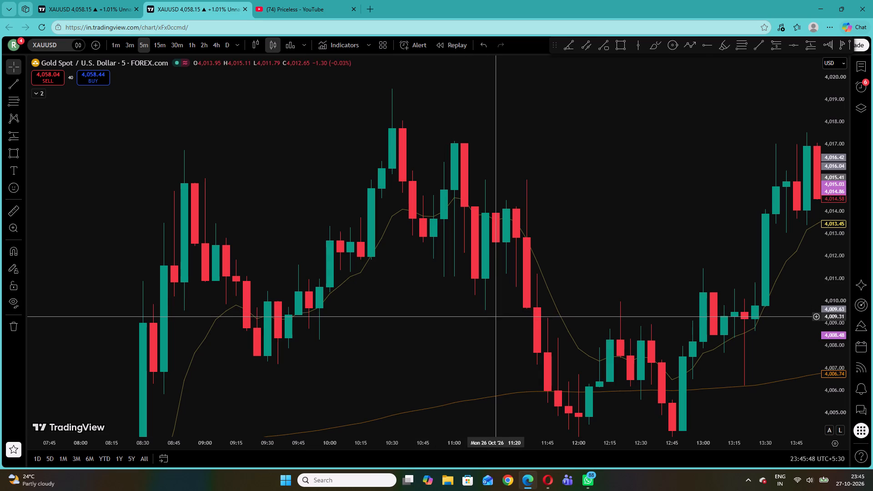
# Draw a near-horizontal trend line through the 07:45 rectangle, from 07:25 to 08:15 at about 3,991.95.
pyautogui.moveTo(489, 315); pyautogui.dragTo(415, 254)
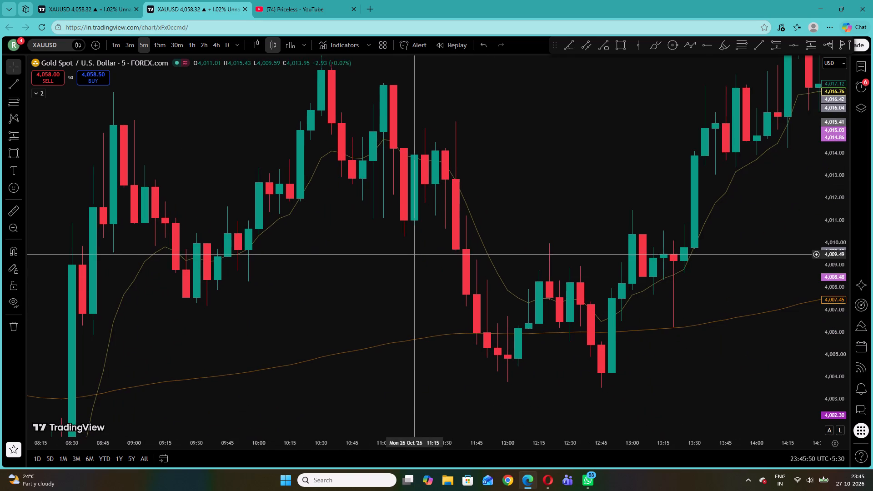
pyautogui.moveTo(398, 291); pyautogui.dragTo(763, 116)
pyautogui.moveTo(838, 206); pyautogui.dragTo(822, 306)
pyautogui.moveTo(512, 306); pyautogui.dragTo(656, 145)
pyautogui.click(657, 145)
pyautogui.moveTo(833, 270); pyautogui.dragTo(811, 190)
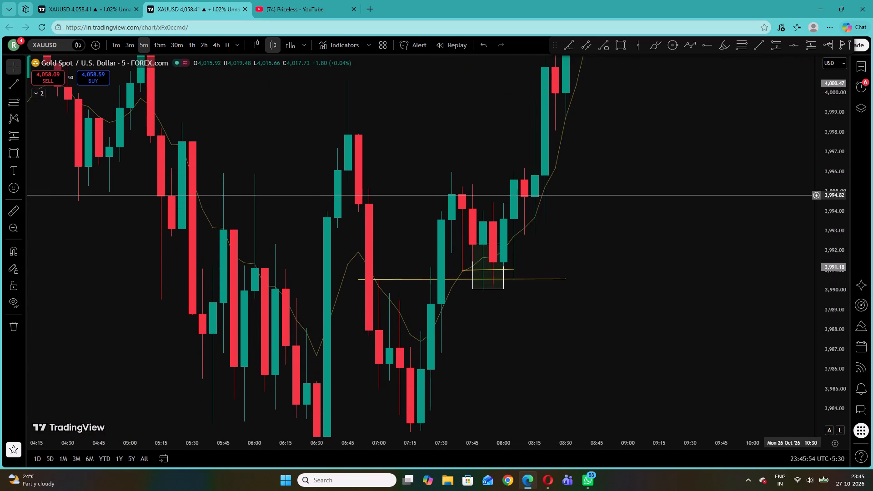
pyautogui.moveTo(811, 190); pyautogui.dragTo(811, 179)
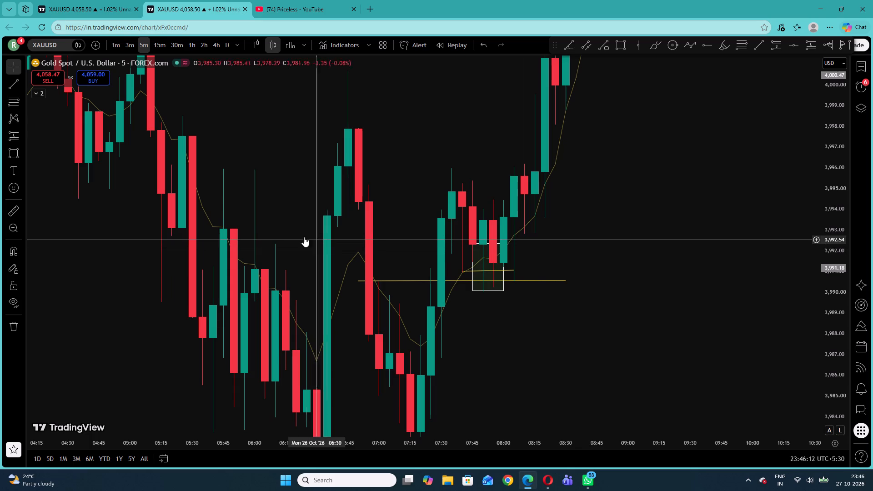
pyautogui.click(13, 86)
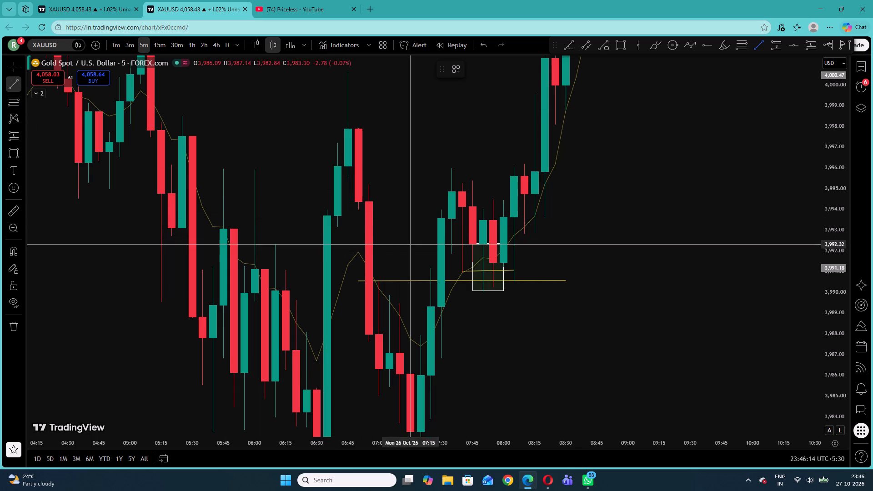
pyautogui.click(435, 252)
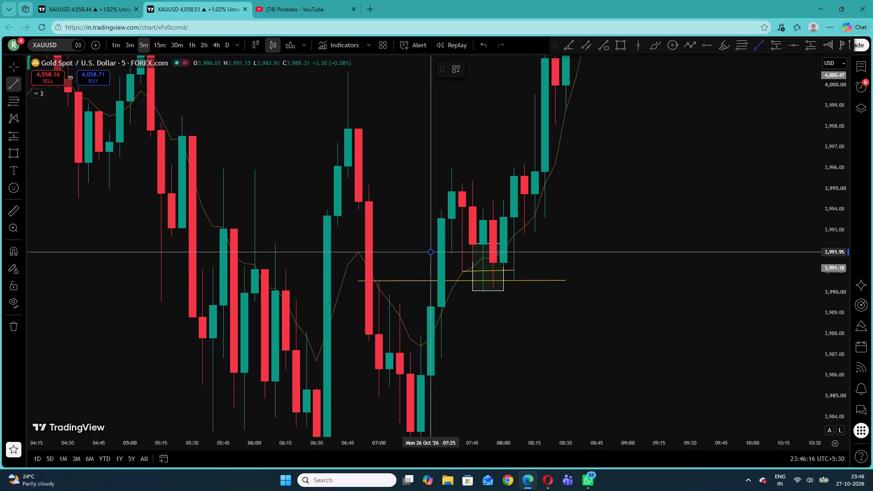
pyautogui.click(533, 251)
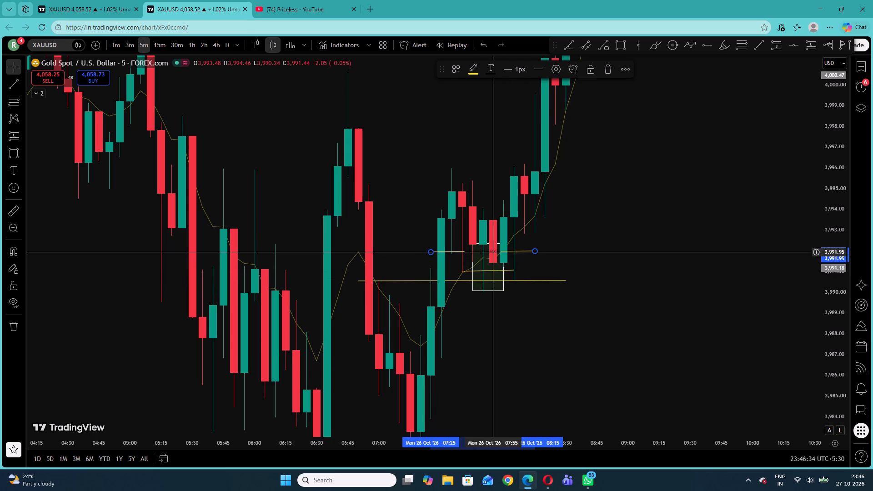
# Move the new trend line down to about 3,991.6 and two candles later, spanning 07:35 to 08:25.
pyautogui.moveTo(489, 252); pyautogui.dragTo(514, 259)
pyautogui.click(549, 234)
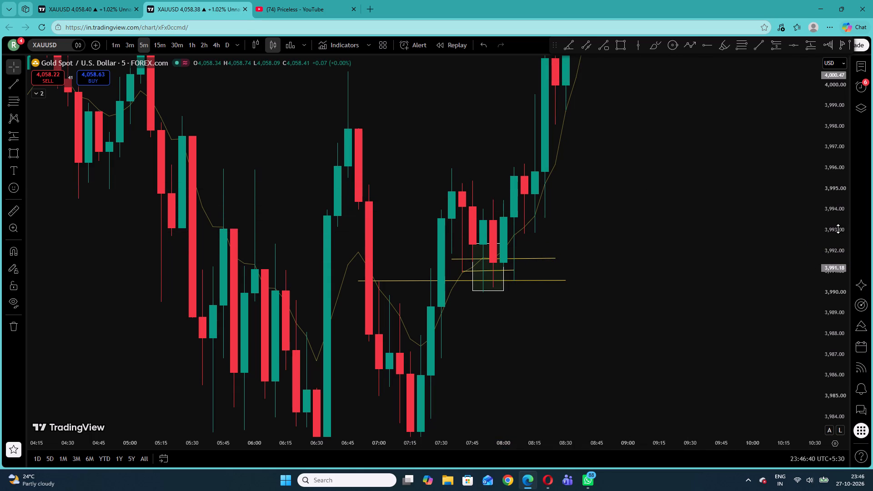
# Review the price action from the 07:45 setup forward past the 17:50 long position to the late evening.
pyautogui.moveTo(838, 229); pyautogui.dragTo(821, 246)
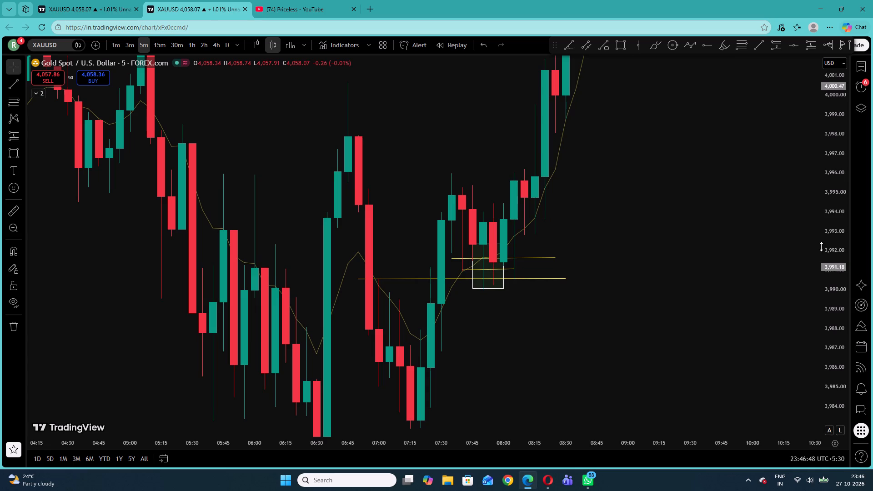
pyautogui.moveTo(831, 227); pyautogui.dragTo(825, 326)
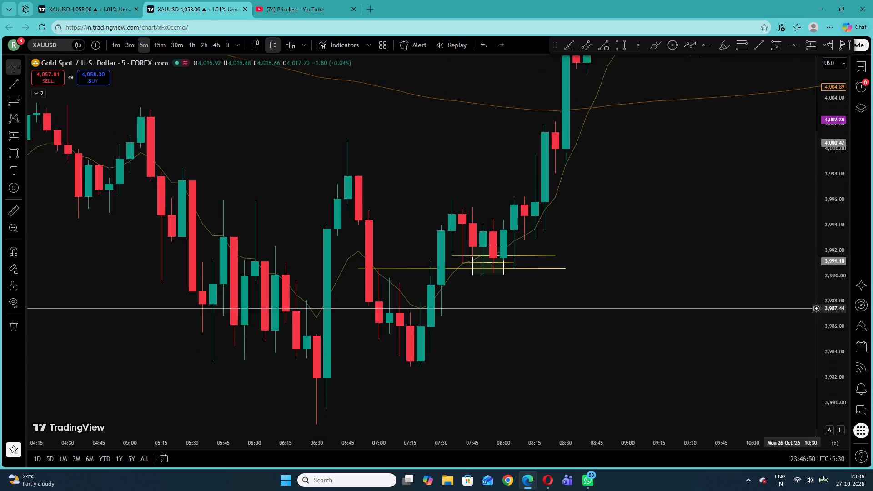
pyautogui.moveTo(720, 143); pyautogui.dragTo(477, 320)
pyautogui.moveTo(645, 268); pyautogui.dragTo(327, 226)
pyautogui.moveTo(660, 205); pyautogui.dragTo(527, 410)
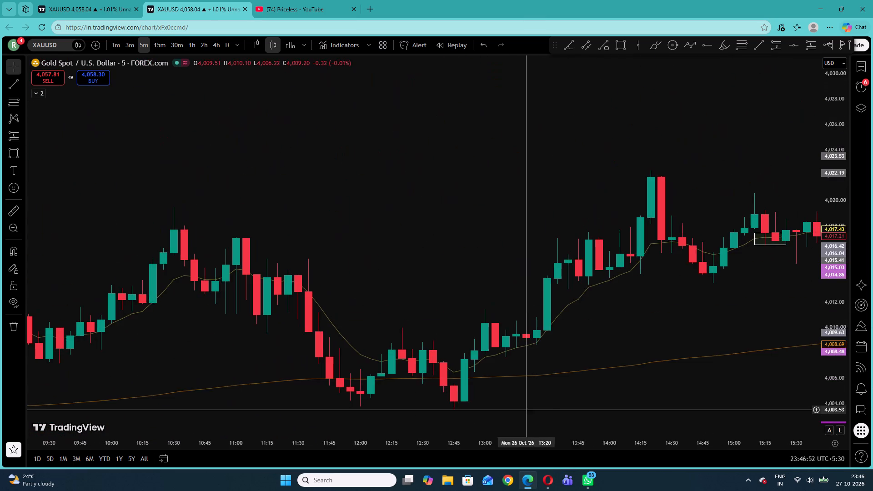
pyautogui.moveTo(702, 298); pyautogui.dragTo(309, 225)
pyautogui.moveTo(839, 312); pyautogui.dragTo(818, 174)
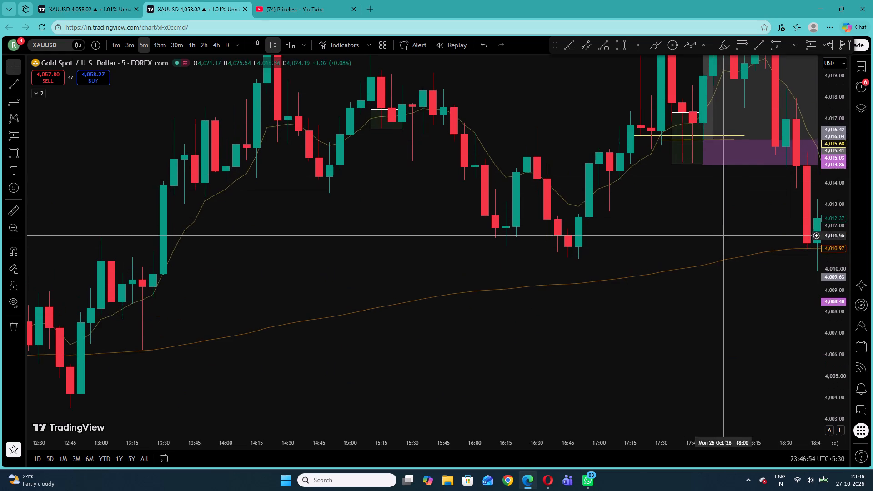
pyautogui.moveTo(723, 232); pyautogui.dragTo(455, 359)
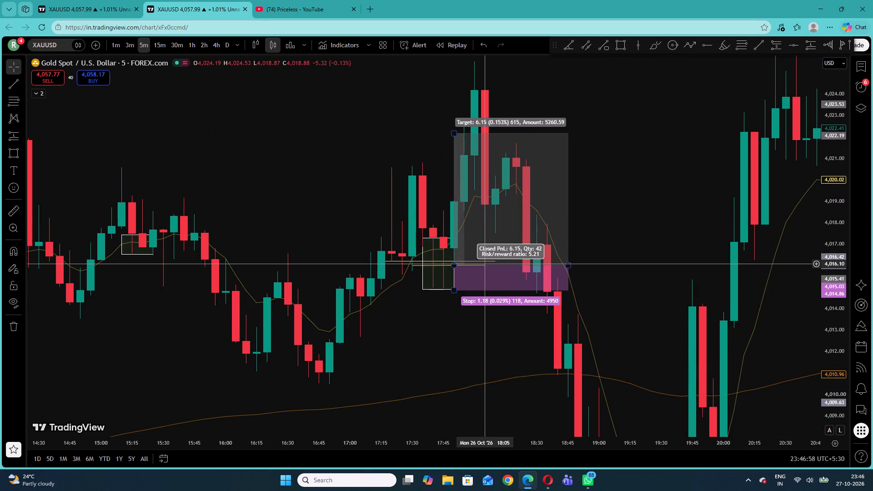
pyautogui.moveTo(830, 285); pyautogui.dragTo(827, 383)
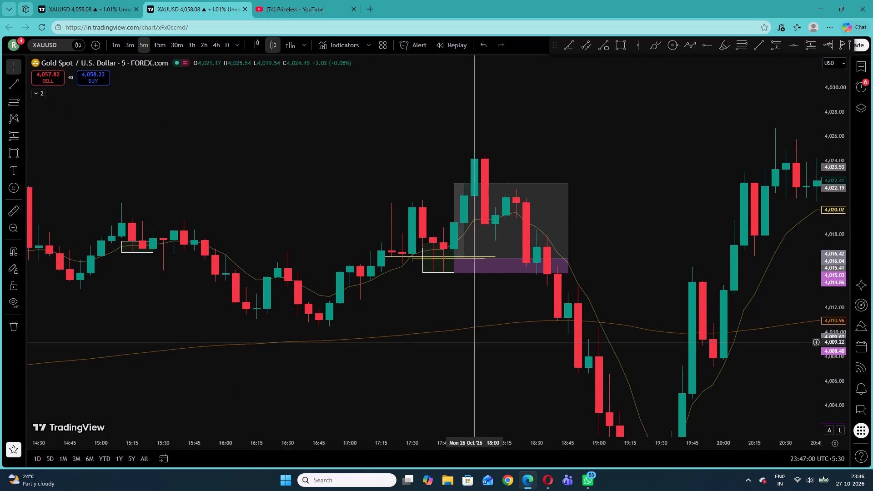
pyautogui.moveTo(271, 325); pyautogui.dragTo(434, 327)
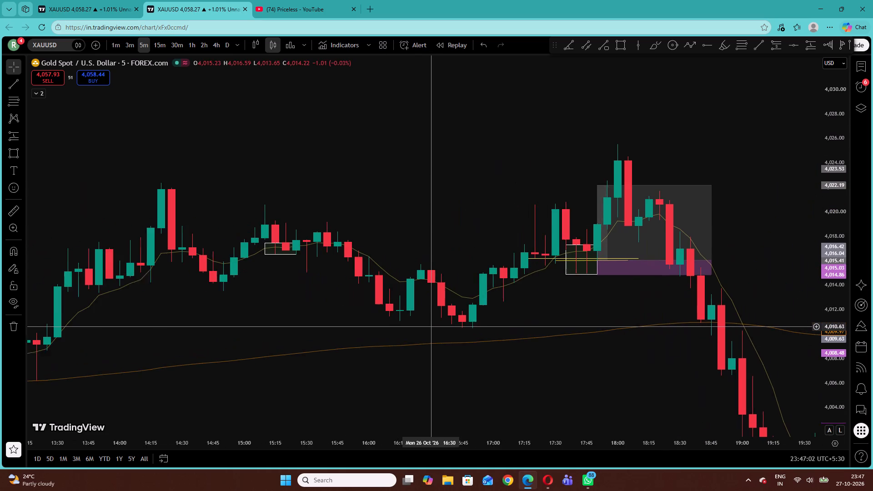
pyautogui.moveTo(434, 327); pyautogui.dragTo(436, 327)
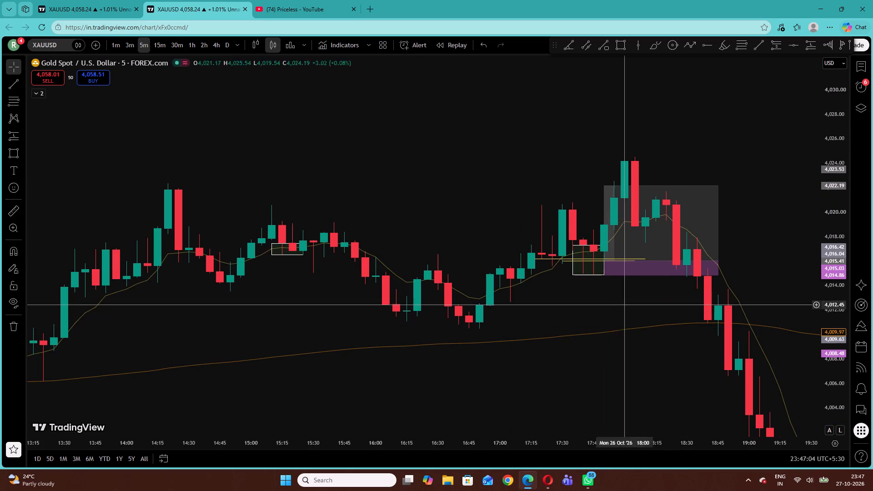
pyautogui.moveTo(657, 323); pyautogui.dragTo(376, 306)
pyautogui.moveTo(637, 321); pyautogui.dragTo(397, 321)
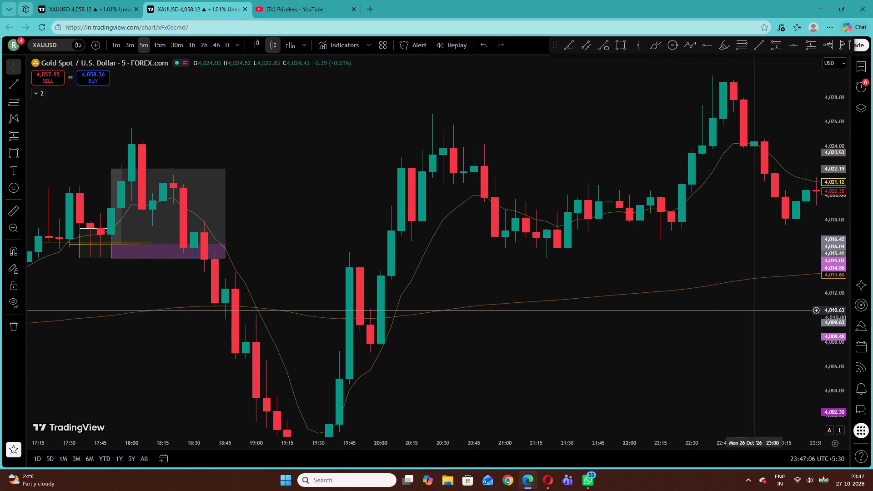
# Examine and compare the marked 07:45 morning setup with the 15:10 and 17:35 afternoon setups.
pyautogui.moveTo(841, 265); pyautogui.dragTo(821, 337)
pyautogui.moveTo(303, 329); pyautogui.dragTo(720, 307)
pyautogui.moveTo(301, 330); pyautogui.dragTo(681, 314)
pyautogui.moveTo(216, 317); pyautogui.dragTo(612, 294)
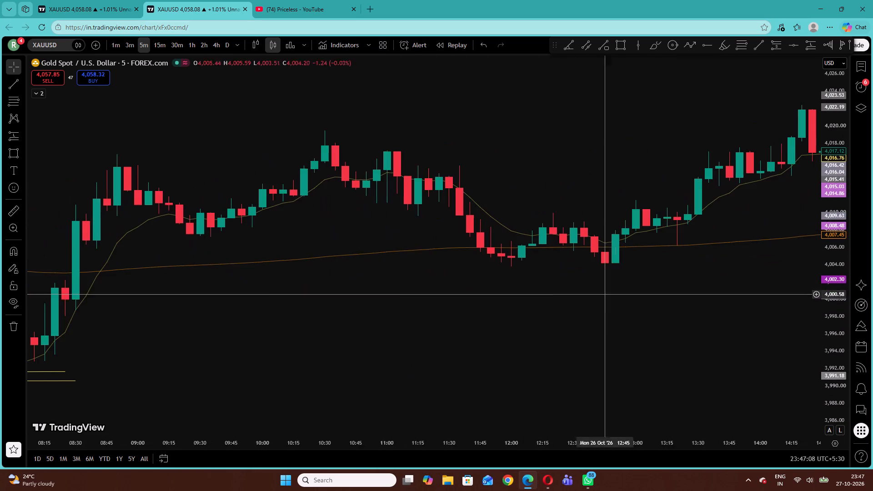
pyautogui.moveTo(145, 294); pyautogui.dragTo(624, 259)
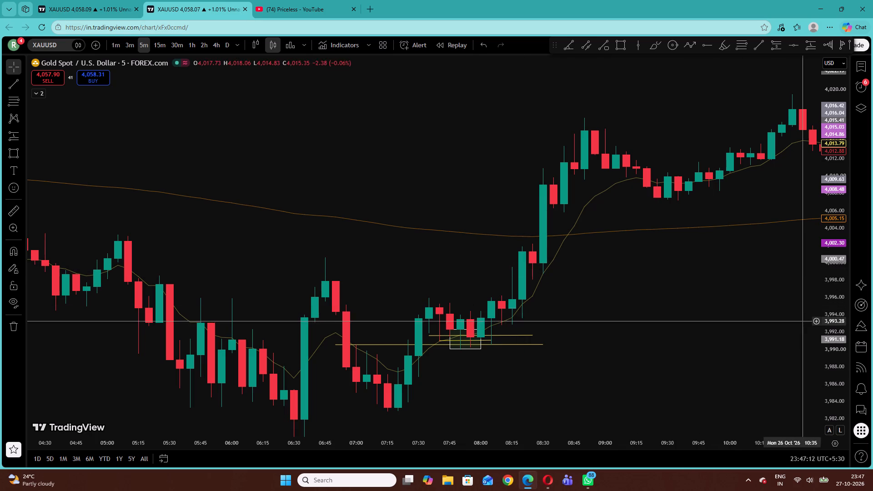
pyautogui.moveTo(837, 332); pyautogui.dragTo(820, 239)
pyautogui.moveTo(719, 293); pyautogui.dragTo(629, 277)
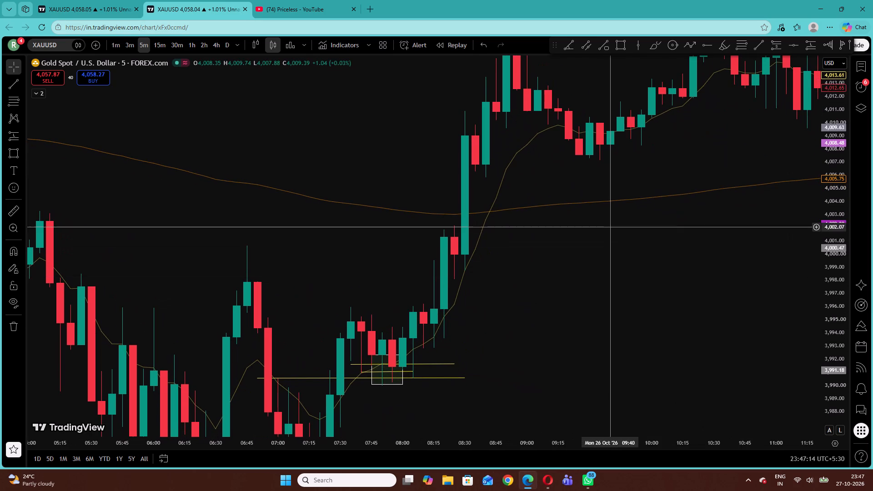
pyautogui.moveTo(678, 242); pyautogui.dragTo(344, 292)
pyautogui.moveTo(652, 262); pyautogui.dragTo(371, 329)
pyautogui.moveTo(639, 249); pyautogui.dragTo(270, 283)
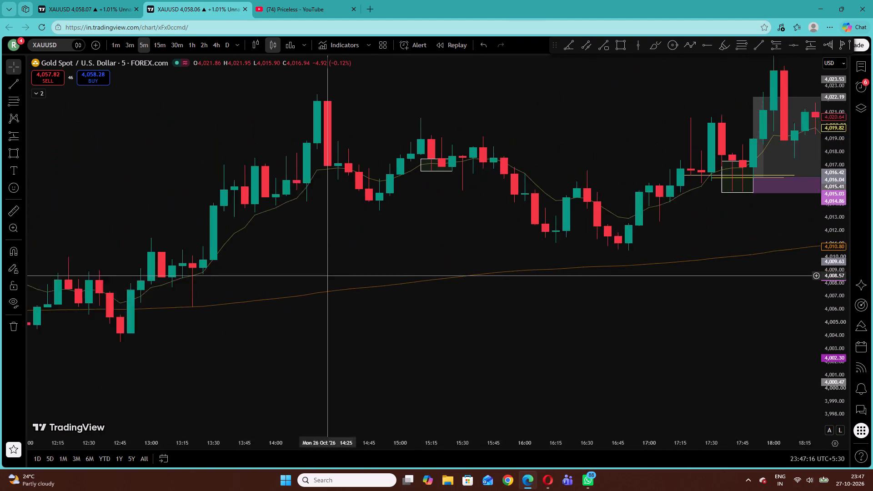
pyautogui.moveTo(270, 283); pyautogui.dragTo(265, 284)
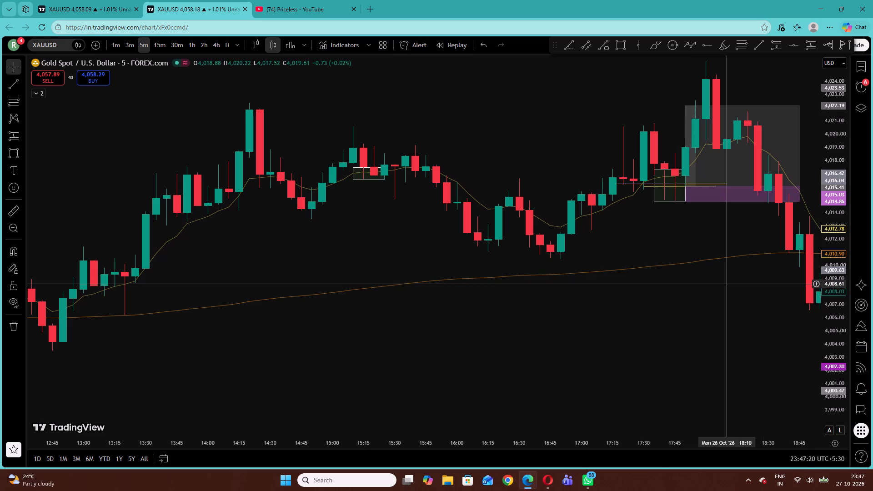
pyautogui.moveTo(722, 284); pyautogui.dragTo(577, 318)
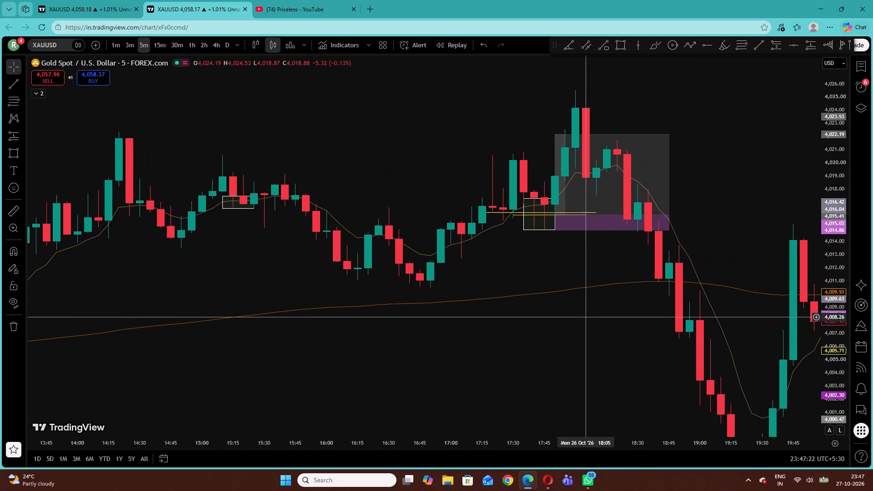
pyautogui.moveTo(577, 318); pyautogui.dragTo(567, 320)
pyautogui.moveTo(738, 295); pyautogui.dragTo(649, 255)
pyautogui.moveTo(453, 303); pyautogui.dragTo(872, 237)
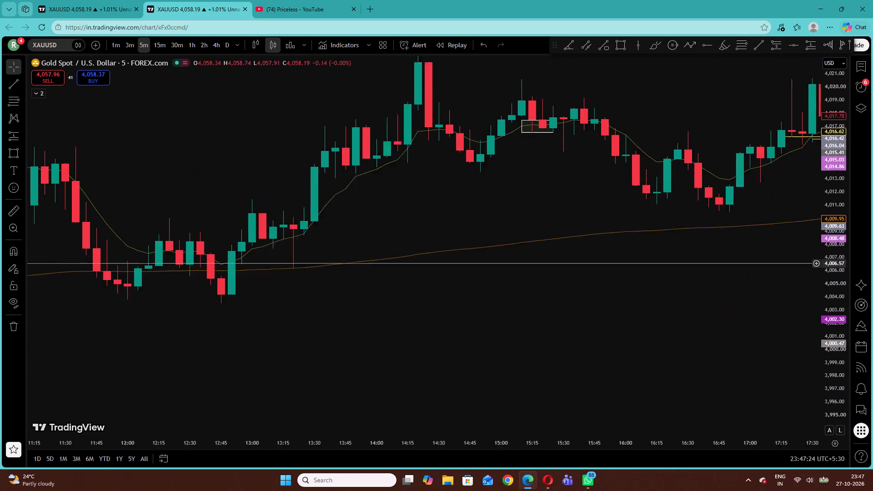
pyautogui.moveTo(872, 237); pyautogui.dragTo(872, 230)
pyautogui.moveTo(266, 286); pyautogui.dragTo(716, 283)
pyautogui.moveTo(216, 297); pyautogui.dragTo(648, 281)
pyautogui.moveTo(330, 347); pyautogui.dragTo(591, 226)
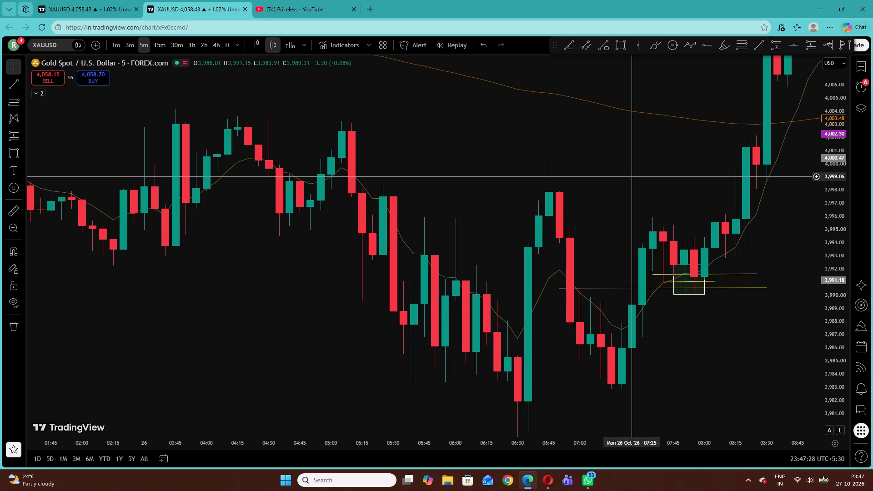
pyautogui.moveTo(675, 230); pyautogui.dragTo(622, 262)
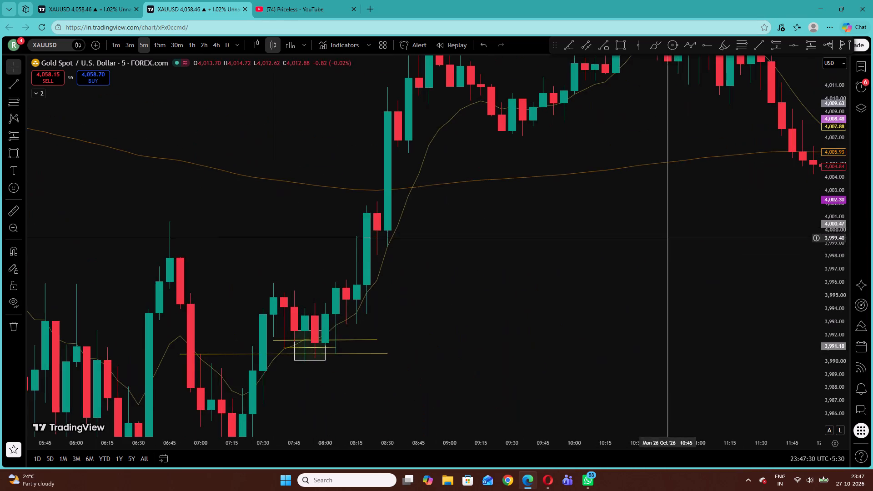
pyautogui.moveTo(622, 262); pyautogui.dragTo(349, 335)
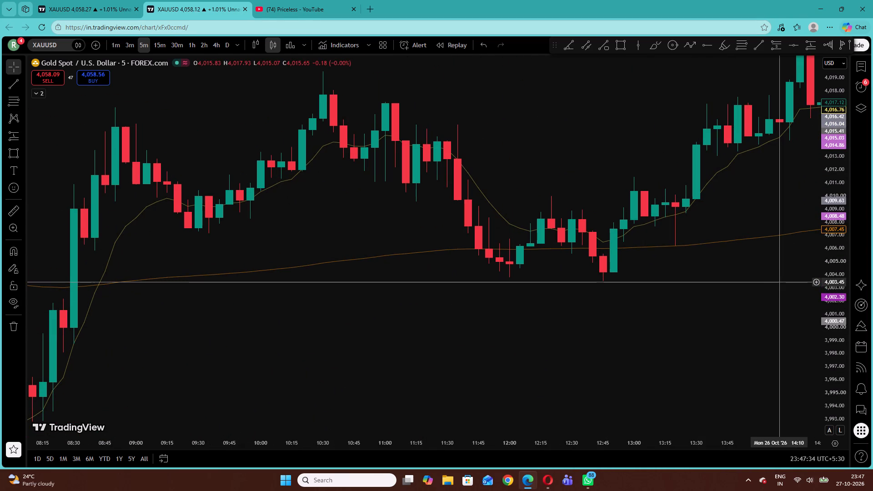
pyautogui.moveTo(700, 292); pyautogui.dragTo(462, 357)
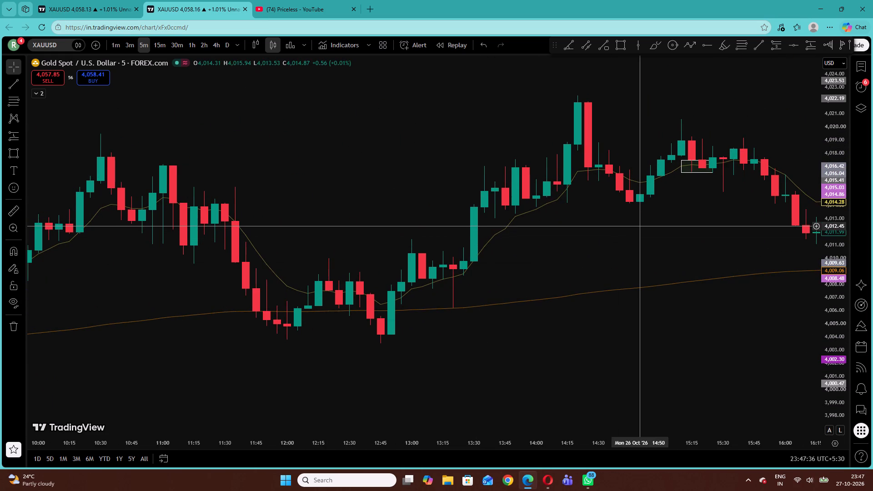
# Review the 26 October price action from the 15:10 setup past the 17:50 long position to the late evening.
pyautogui.moveTo(638, 226); pyautogui.dragTo(604, 238)
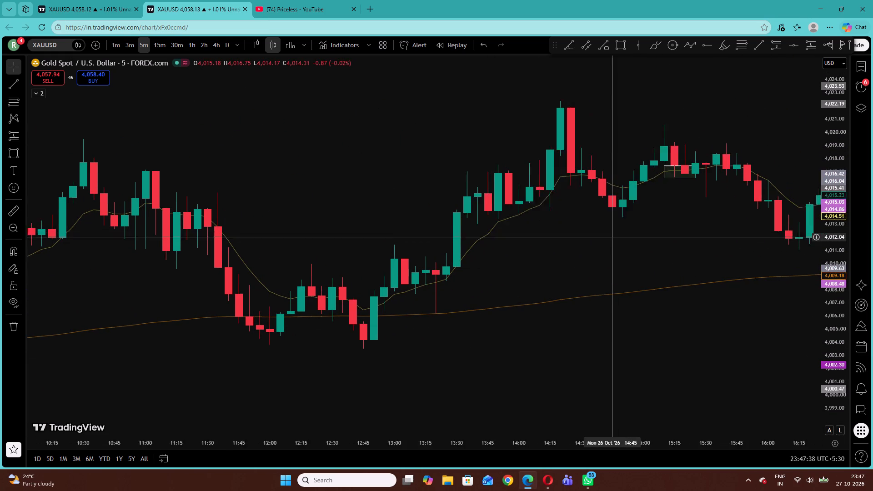
pyautogui.moveTo(604, 238); pyautogui.dragTo(488, 240)
pyautogui.moveTo(594, 243); pyautogui.dragTo(284, 244)
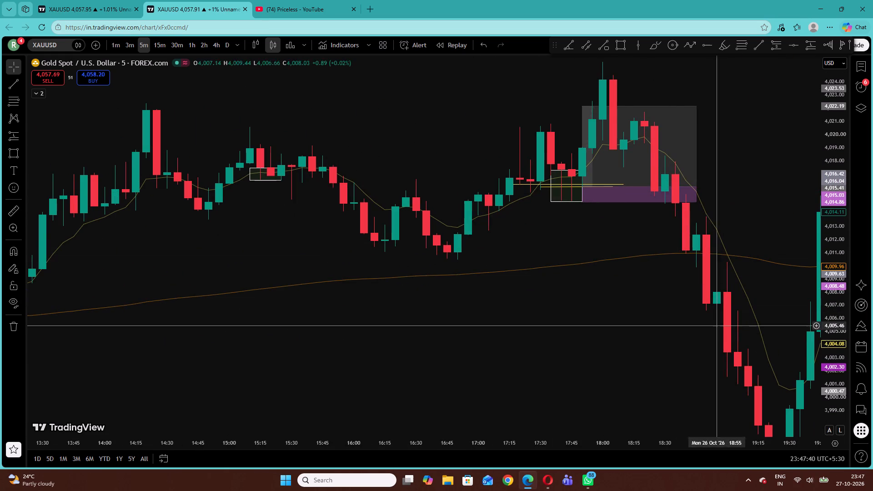
pyautogui.moveTo(666, 355); pyautogui.dragTo(512, 300)
pyautogui.moveTo(827, 174); pyautogui.dragTo(822, 277)
pyautogui.moveTo(743, 277); pyautogui.dragTo(430, 320)
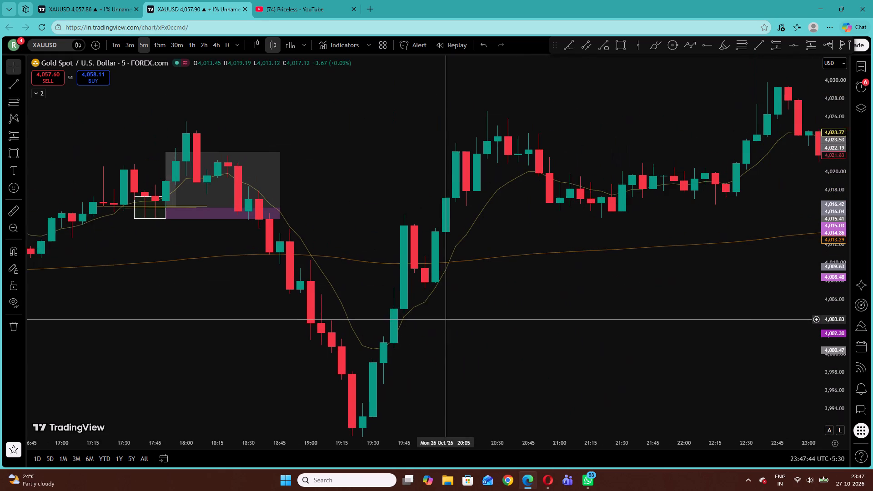
pyautogui.moveTo(430, 320); pyautogui.dragTo(427, 320)
pyautogui.moveTo(854, 331); pyautogui.dragTo(828, 200)
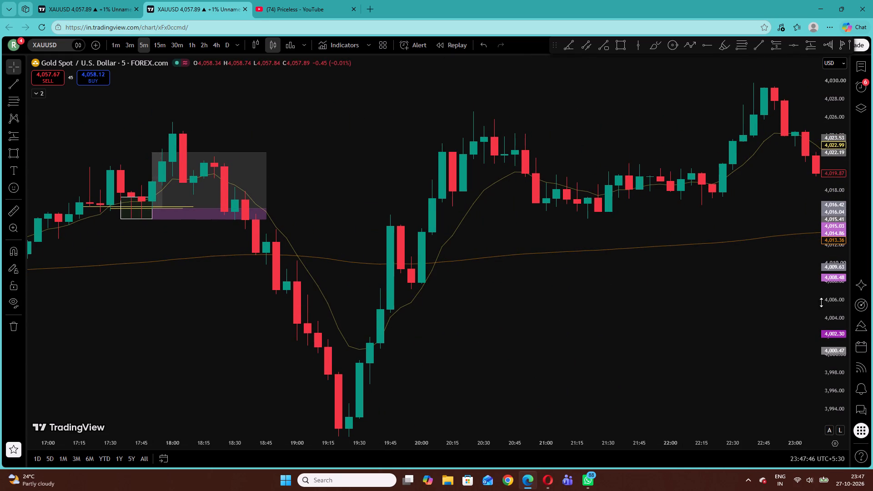
pyautogui.moveTo(837, 316); pyautogui.dragTo(820, 105)
pyautogui.moveTo(600, 165); pyautogui.dragTo(522, 332)
pyautogui.click(522, 194)
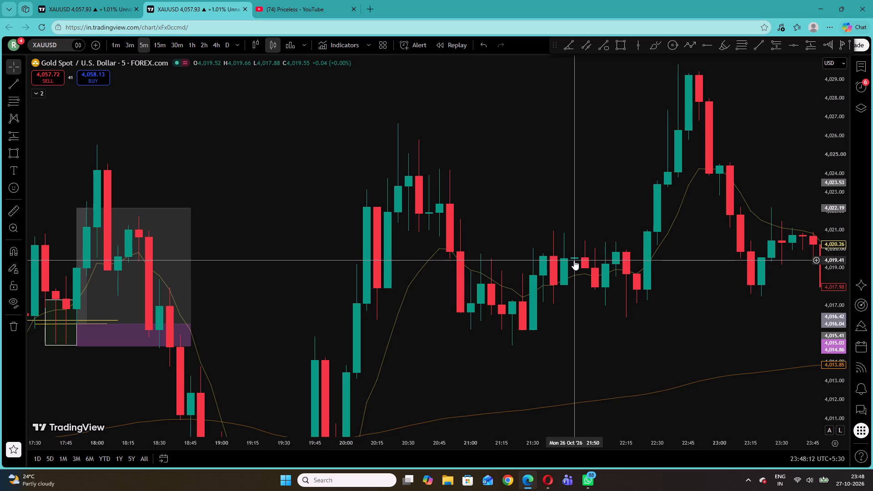
# Draw a near-horizontal trend line from 20:10 to 21:40 at about 4,019.5.
pyautogui.click(11, 84)
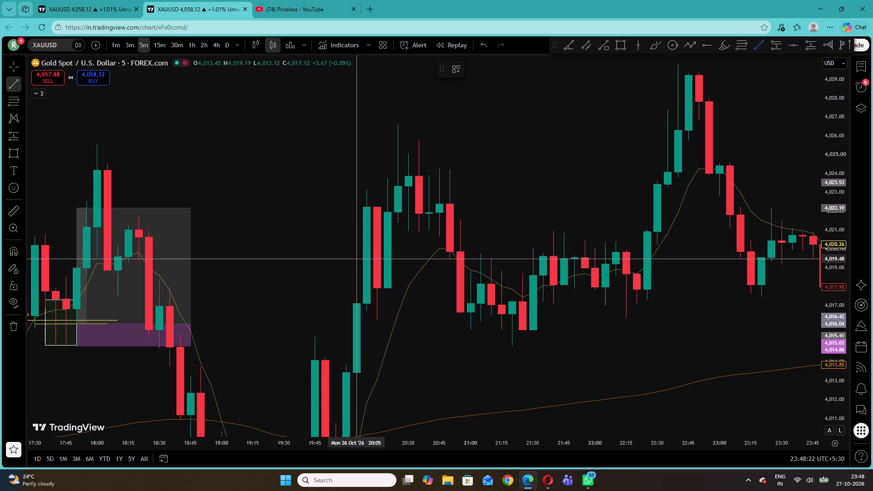
pyautogui.click(362, 258)
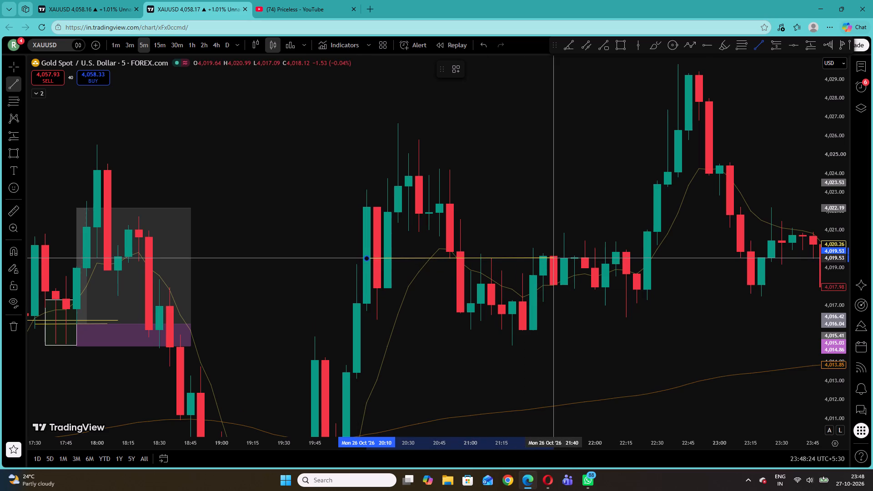
pyautogui.click(554, 258)
pyautogui.click(527, 224)
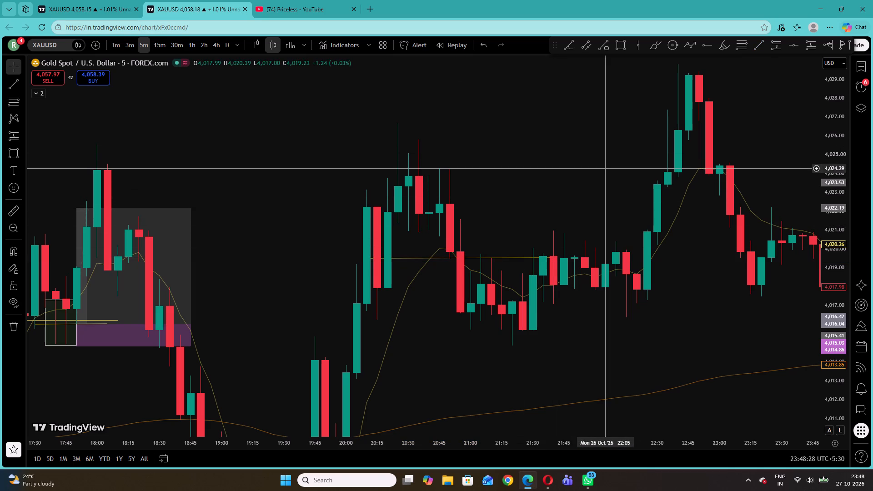
# Draw a rectangle from 21:00 to 21:15 between about 4,019.7 and 4,018.2, around the retest of the new trend line.
pyautogui.click(11, 148)
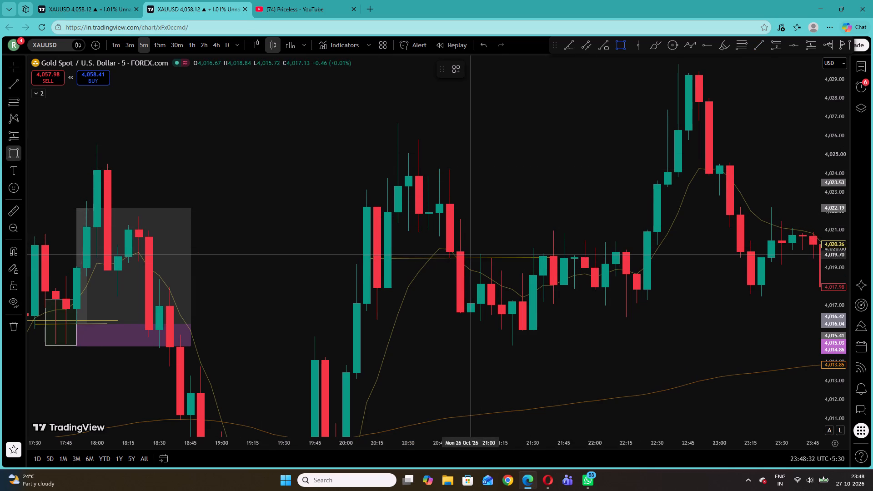
pyautogui.click(472, 255)
pyautogui.click(497, 283)
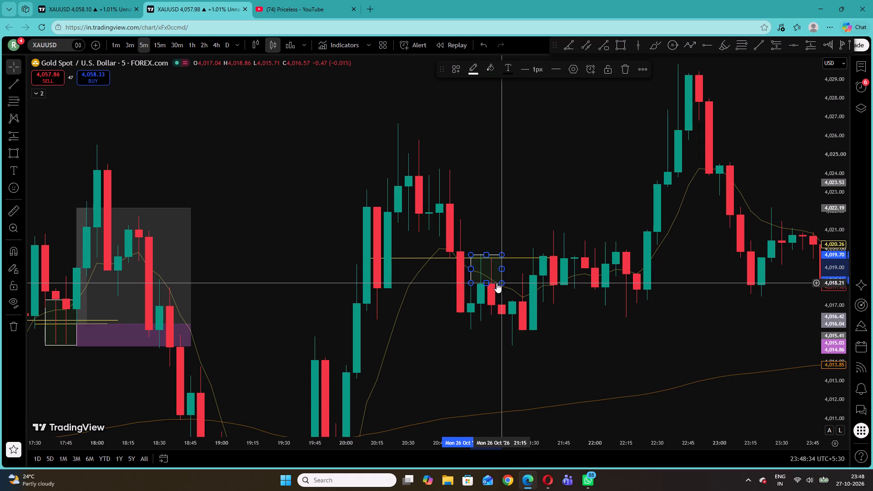
pyautogui.click(568, 290)
# Place a short position from 21:15 to 21:30 with entry at 4,019.00, stop at about 4,019.80 and target at about 4,014.85.
pyautogui.click(22, 134)
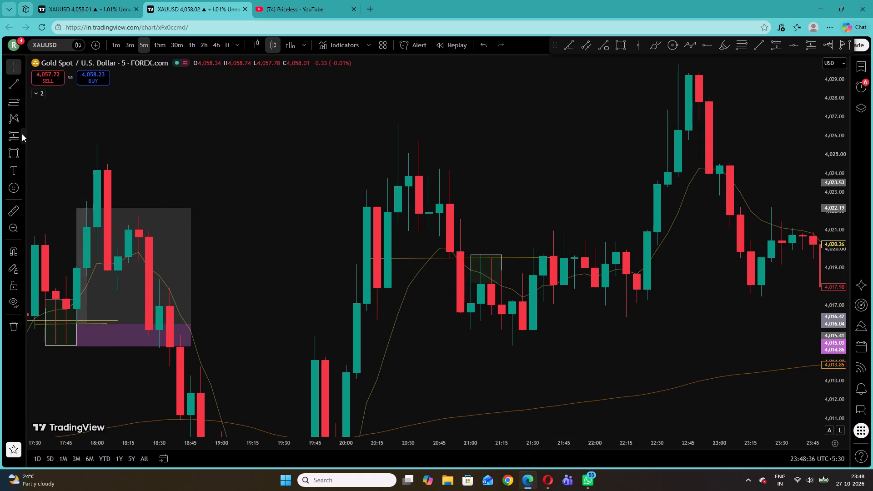
pyautogui.click(51, 160)
pyautogui.click(502, 268)
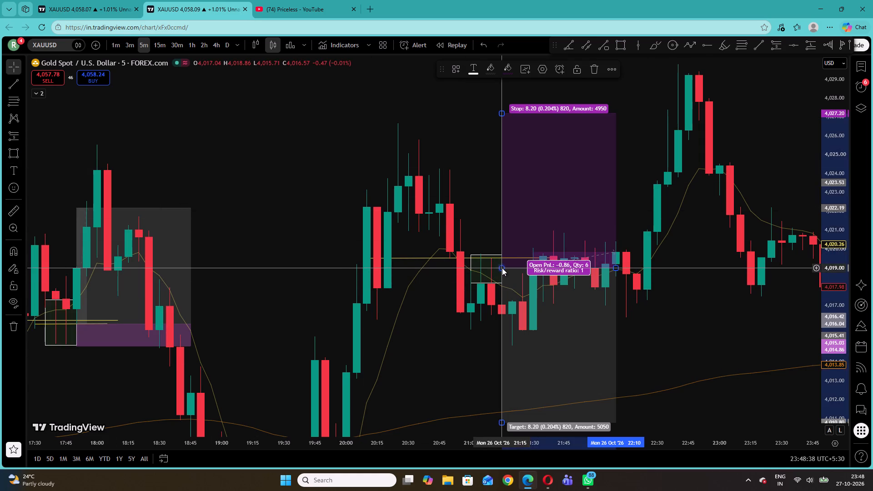
pyautogui.moveTo(499, 115); pyautogui.dragTo(505, 223)
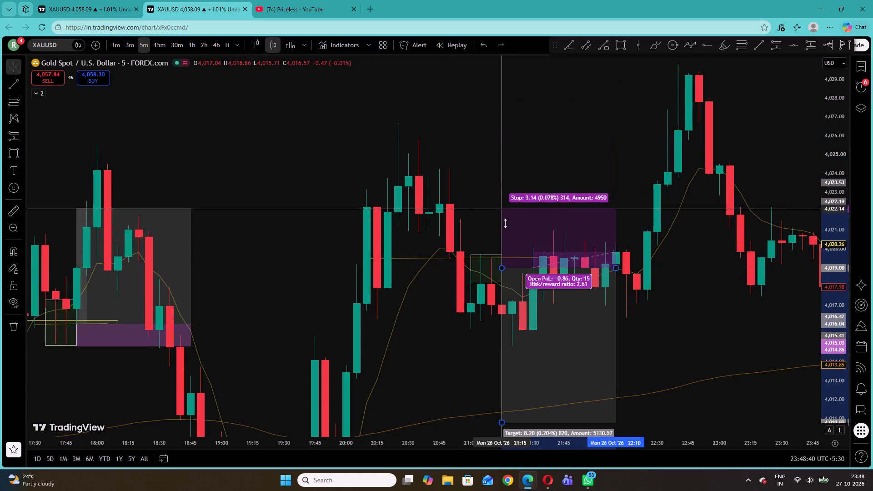
pyautogui.moveTo(505, 223); pyautogui.dragTo(506, 253)
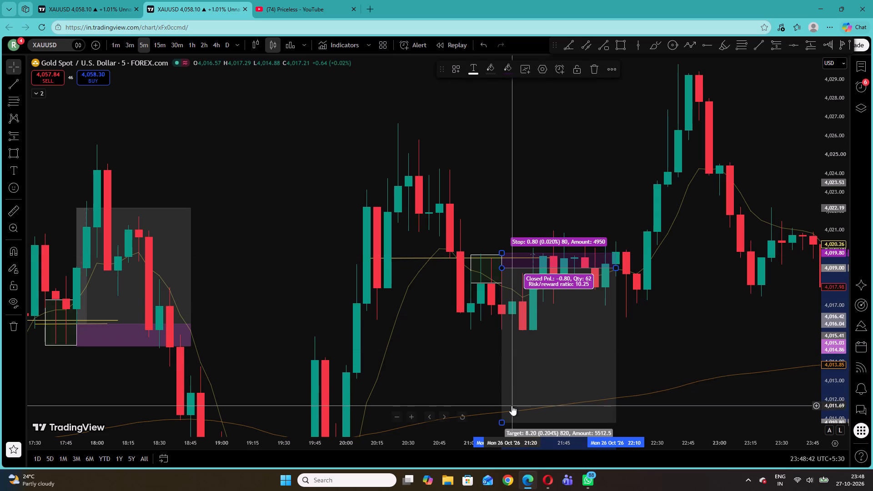
pyautogui.moveTo(502, 424); pyautogui.dragTo(511, 365)
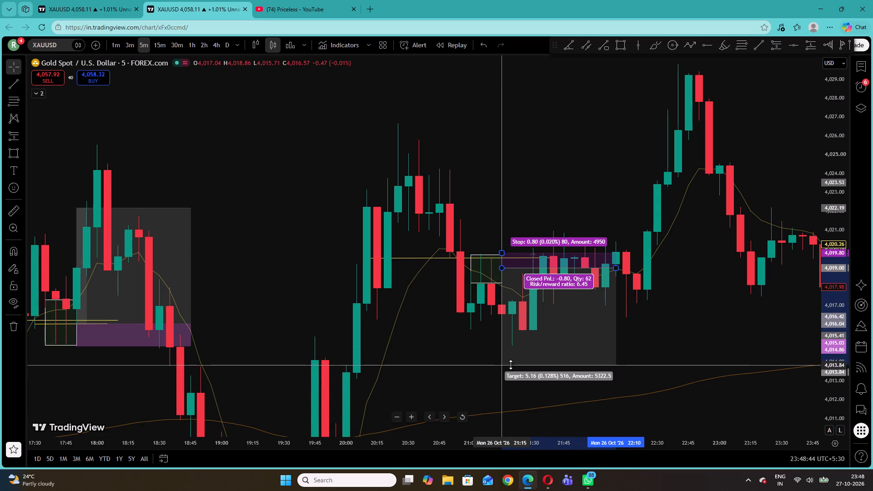
pyautogui.moveTo(511, 365); pyautogui.dragTo(535, 347)
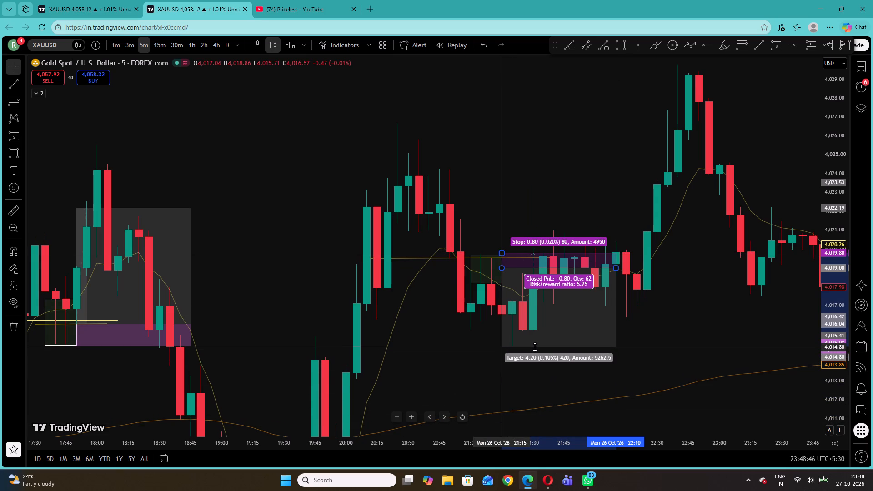
pyautogui.moveTo(535, 347); pyautogui.dragTo(535, 346)
pyautogui.click(535, 394)
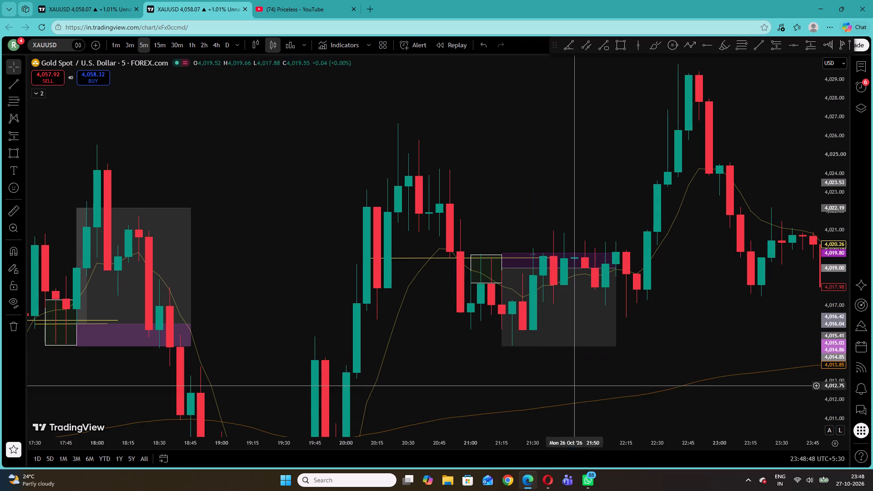
pyautogui.moveTo(614, 269); pyautogui.dragTo(530, 283)
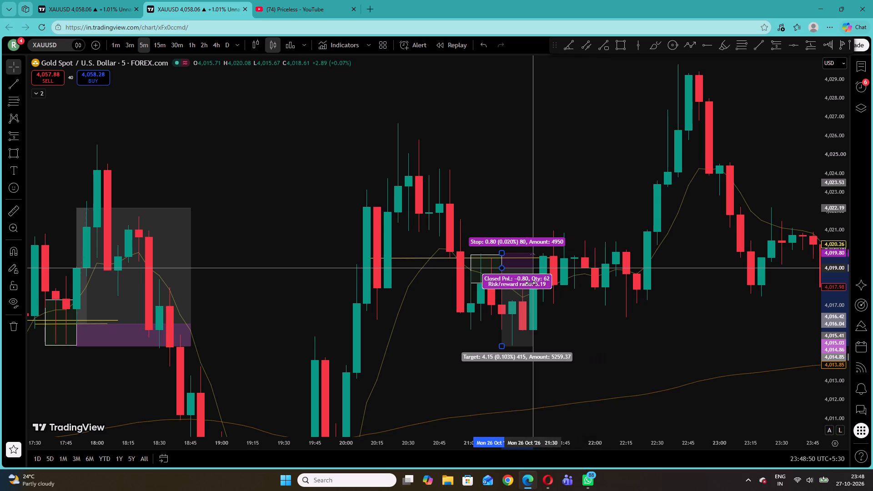
pyautogui.moveTo(530, 283); pyautogui.dragTo(530, 283)
pyautogui.click(591, 334)
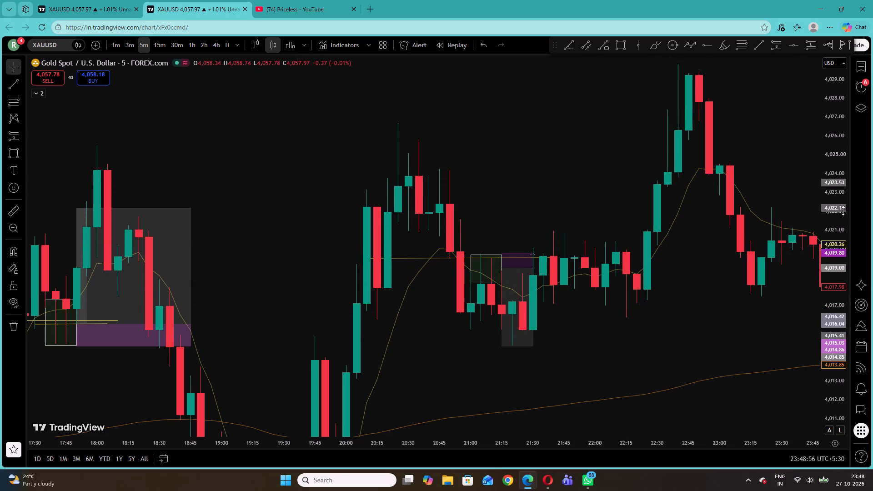
# Switch the chart to the 1-minute interval and reset the chart view to the latest candles.
pyautogui.moveTo(843, 211); pyautogui.dragTo(830, 261)
pyautogui.moveTo(727, 276); pyautogui.dragTo(441, 289)
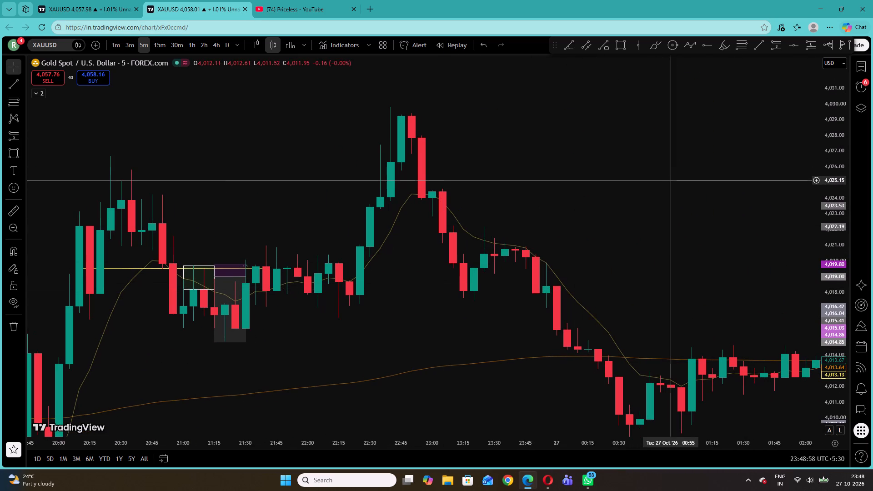
pyautogui.click(109, 40)
pyautogui.rightClick(278, 105)
pyautogui.click(299, 123)
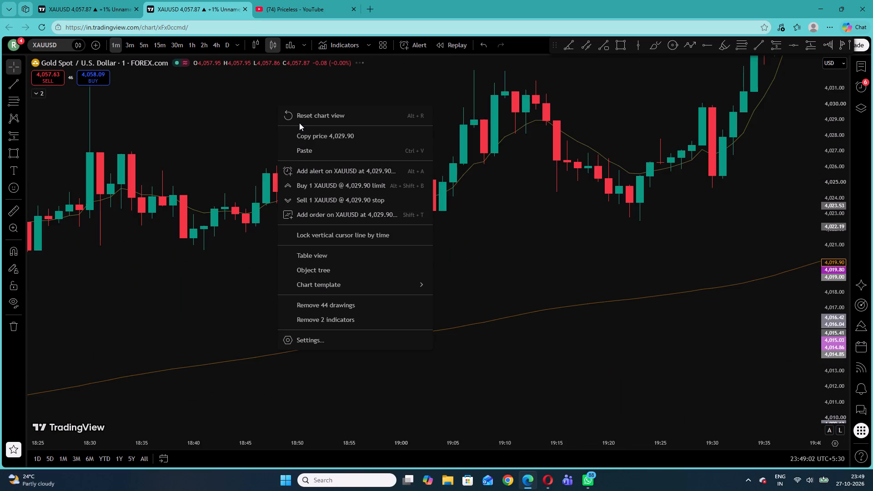
pyautogui.click(329, 124)
pyautogui.click(343, 118)
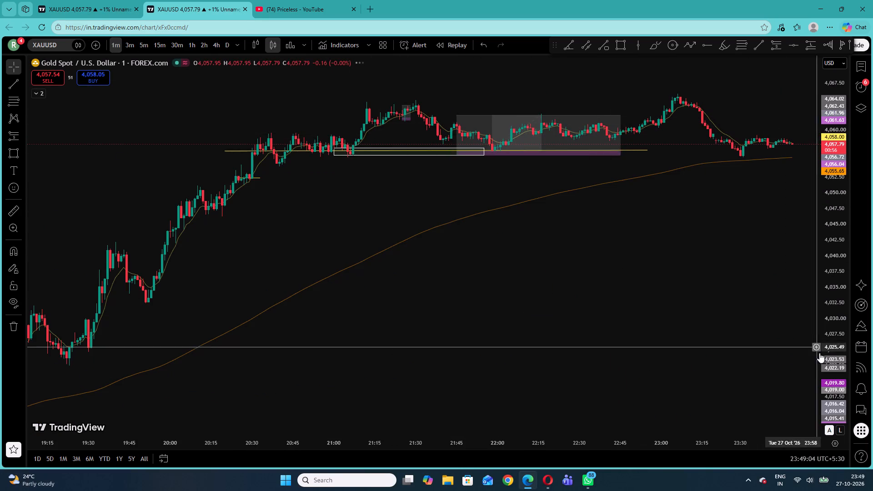
# Review the 27 October price action on the 1-minute chart from the late evening back to the 17:10 long position.
pyautogui.moveTo(827, 353); pyautogui.dragTo(802, 70)
pyautogui.moveTo(534, 207); pyautogui.dragTo(499, 440)
pyautogui.moveTo(643, 246); pyautogui.dragTo(547, 340)
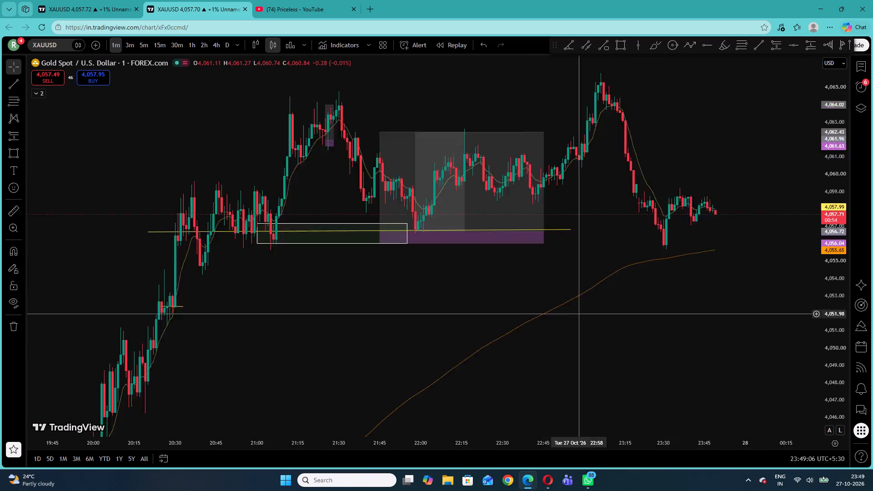
pyautogui.moveTo(547, 340); pyautogui.dragTo(542, 344)
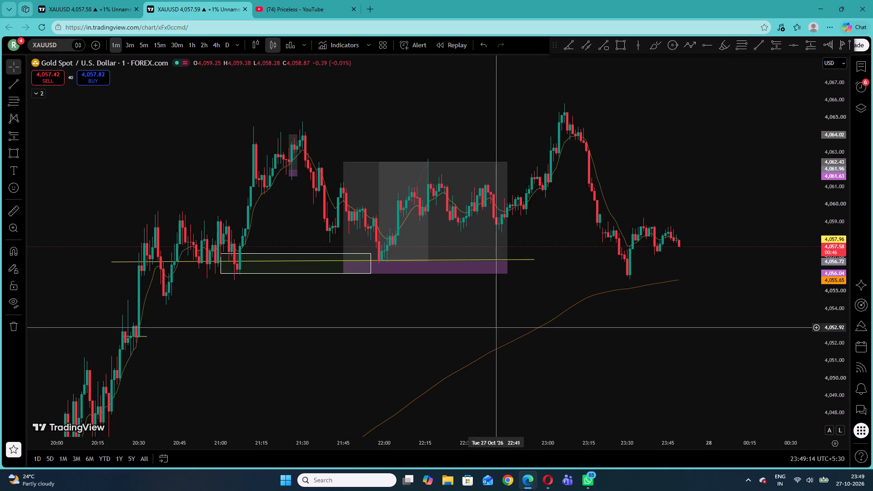
pyautogui.moveTo(408, 336); pyautogui.dragTo(648, 198)
pyautogui.moveTo(398, 351); pyautogui.dragTo(696, 158)
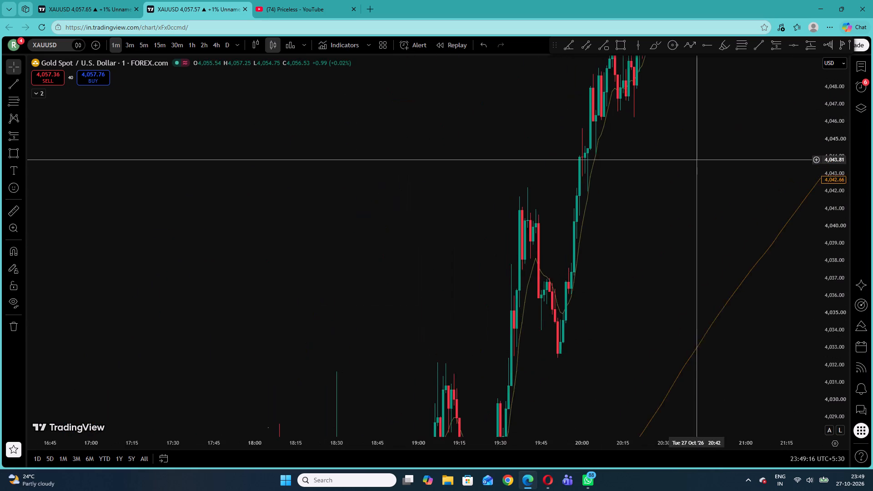
pyautogui.moveTo(416, 380); pyautogui.dragTo(618, 190)
pyautogui.moveTo(394, 375); pyautogui.dragTo(630, 131)
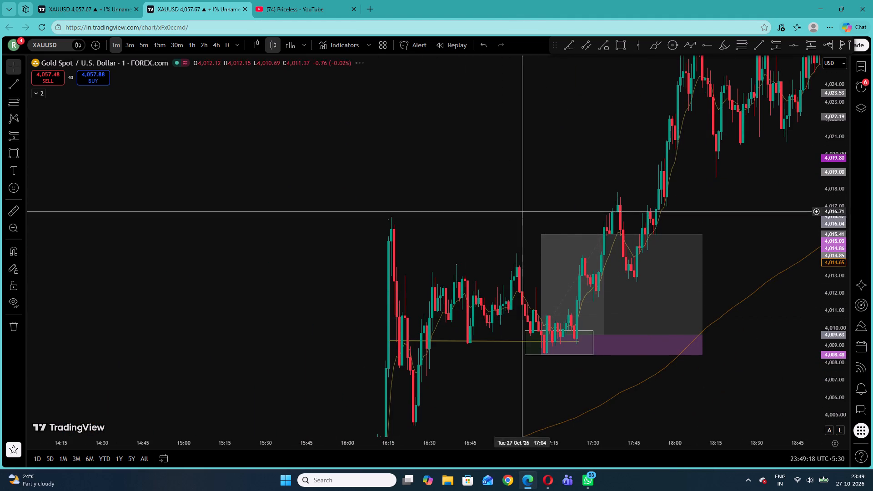
# Examine the 27 October 17:10 long setup and compare it with the 13:30 short setup and the price action between them.
pyautogui.moveTo(558, 209); pyautogui.dragTo(512, 194)
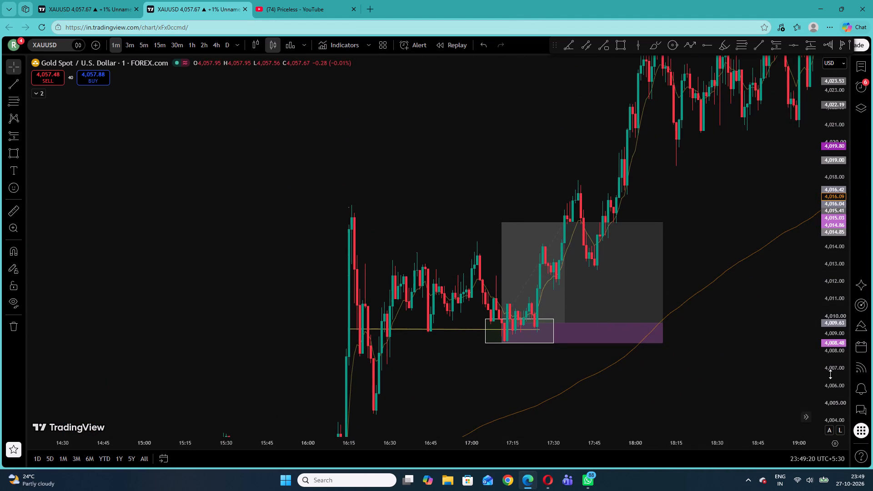
pyautogui.moveTo(832, 373); pyautogui.dragTo(809, 272)
pyautogui.moveTo(702, 279); pyautogui.dragTo(685, 216)
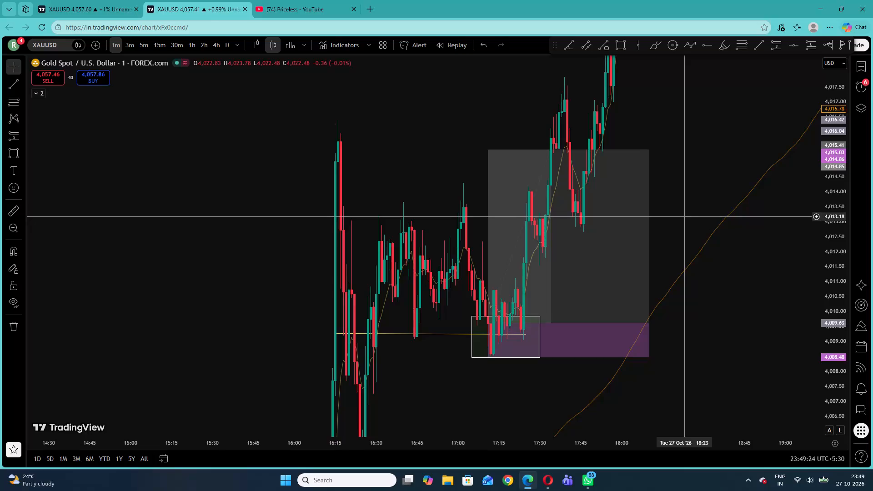
pyautogui.moveTo(839, 199); pyautogui.dragTo(811, 378)
pyautogui.moveTo(555, 385); pyautogui.dragTo(558, 383)
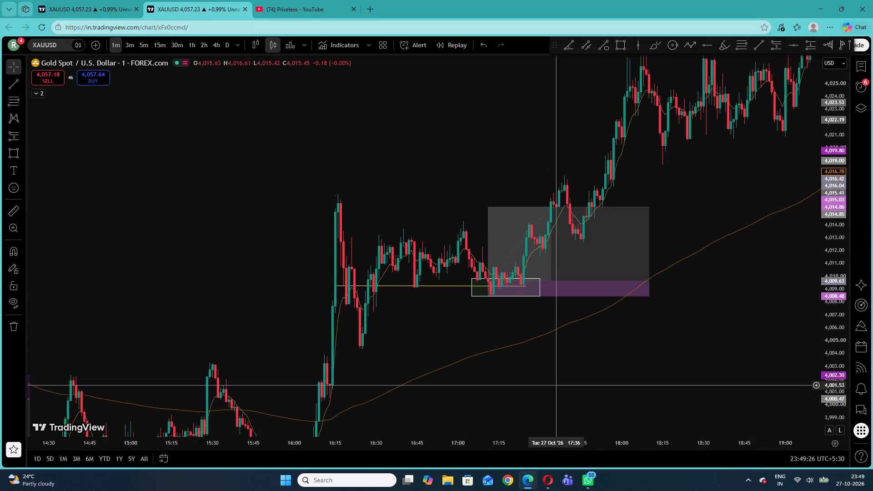
pyautogui.moveTo(558, 383); pyautogui.dragTo(855, 185)
pyautogui.moveTo(505, 260); pyautogui.dragTo(607, 262)
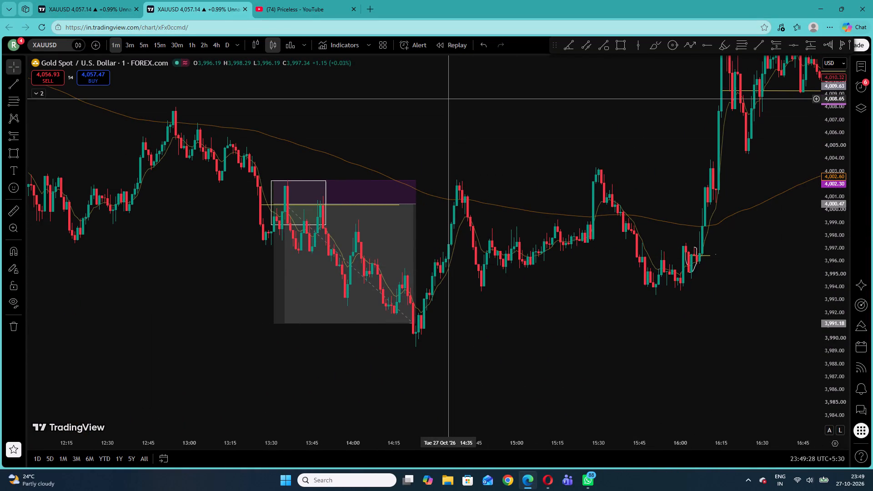
pyautogui.moveTo(589, 126); pyautogui.dragTo(334, 266)
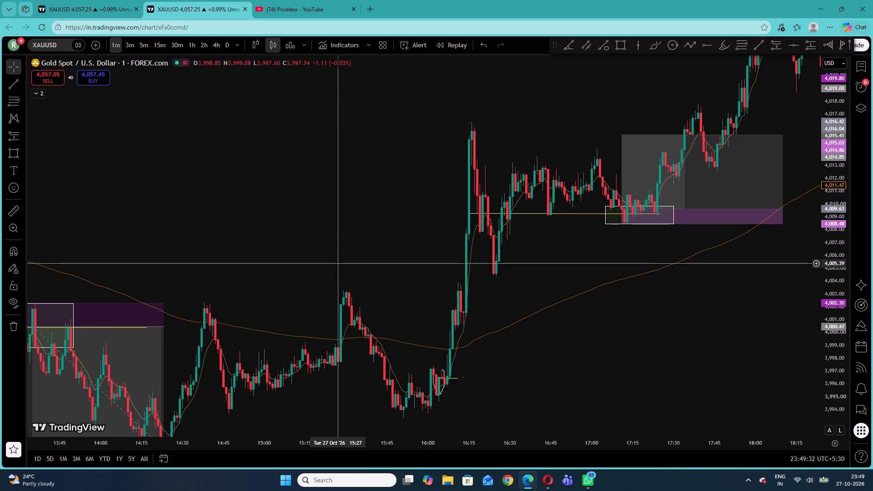
pyautogui.moveTo(837, 318); pyautogui.dragTo(830, 231)
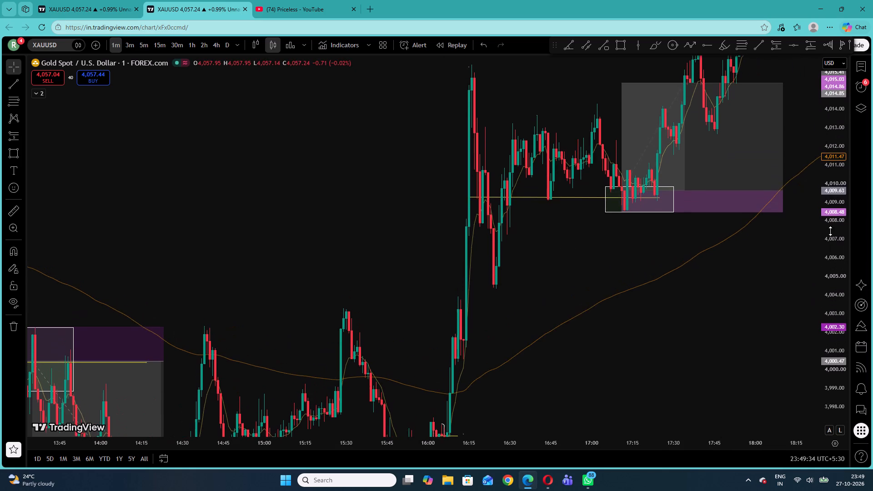
pyautogui.moveTo(830, 231); pyautogui.dragTo(809, 271)
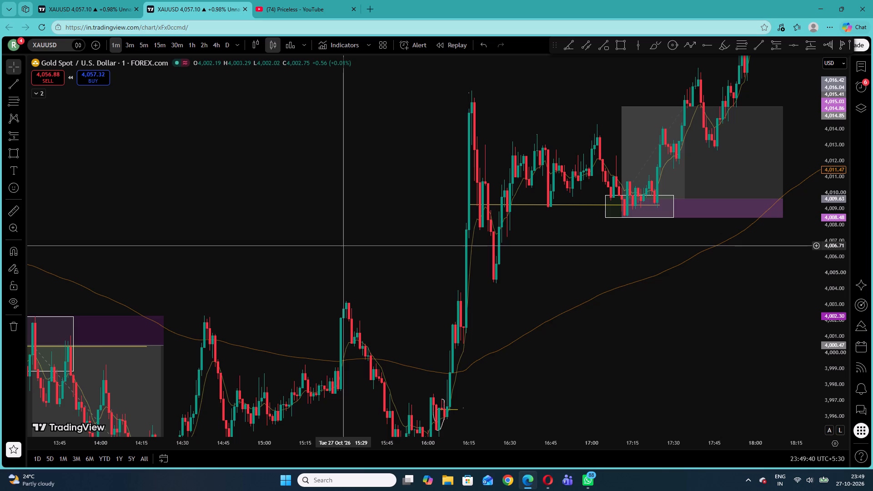
pyautogui.moveTo(339, 250); pyautogui.dragTo(400, 233)
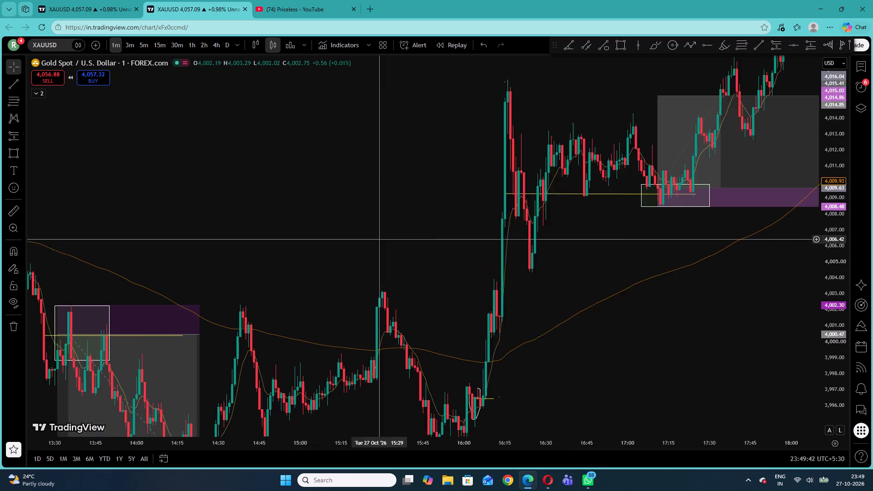
pyautogui.moveTo(400, 233); pyautogui.dragTo(596, 168)
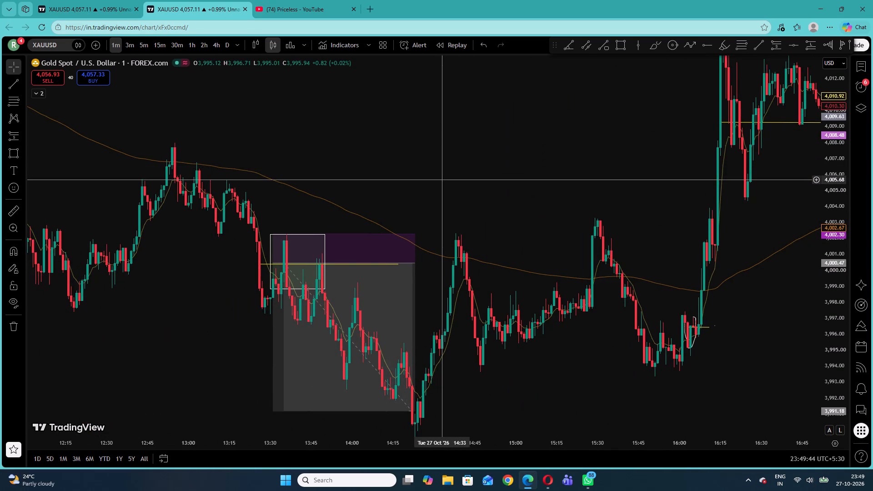
# Review the 1-minute price action from the 27 October 13:30 short setup back to the 26 October 21:00 setup.
pyautogui.moveTo(441, 180); pyautogui.dragTo(569, 179)
pyautogui.moveTo(412, 140); pyautogui.dragTo(626, 200)
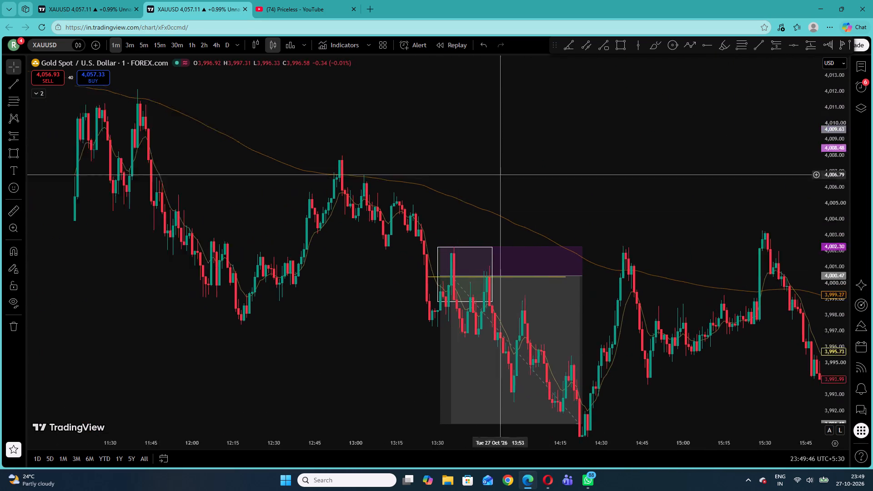
pyautogui.moveTo(626, 200); pyautogui.dragTo(804, 233)
pyautogui.moveTo(465, 213); pyautogui.dragTo(829, 286)
pyautogui.moveTo(544, 208); pyautogui.dragTo(795, 380)
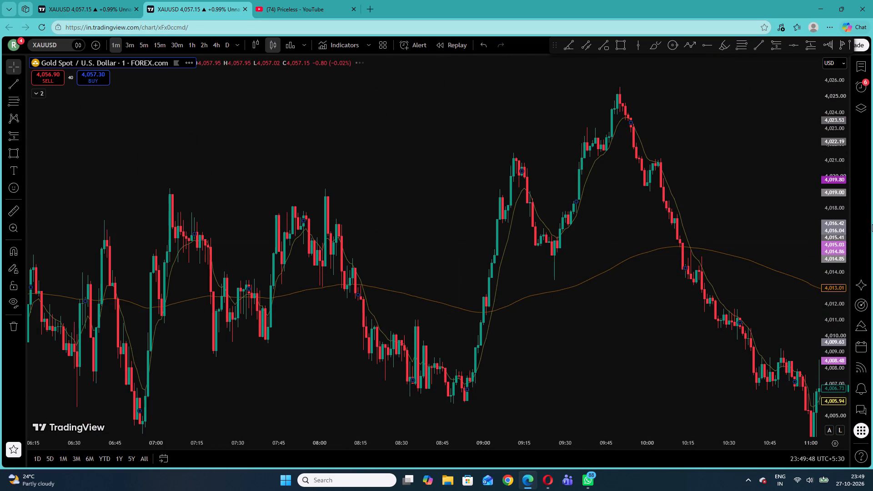
pyautogui.moveTo(822, 216); pyautogui.dragTo(824, 275)
pyautogui.moveTo(346, 216); pyautogui.dragTo(787, 224)
pyautogui.moveTo(245, 190); pyautogui.dragTo(617, 189)
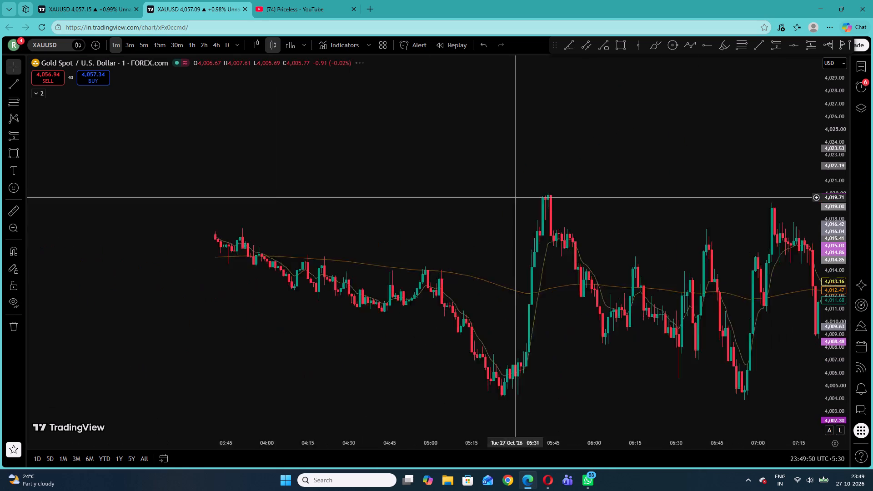
pyautogui.moveTo(617, 189); pyautogui.dragTo(638, 181)
pyautogui.moveTo(346, 215); pyautogui.dragTo(702, 193)
pyautogui.moveTo(302, 263); pyautogui.dragTo(674, 273)
pyautogui.moveTo(322, 230); pyautogui.dragTo(662, 299)
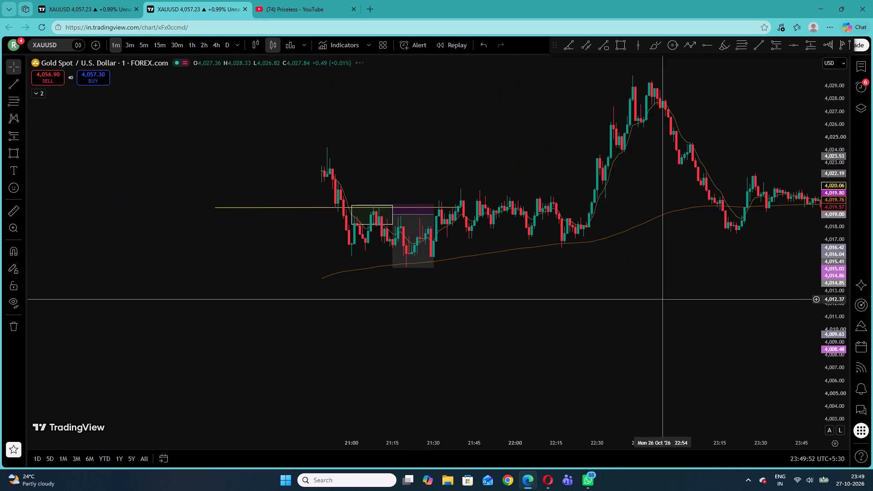
pyautogui.moveTo(662, 299); pyautogui.dragTo(663, 299)
pyautogui.moveTo(828, 323); pyautogui.dragTo(872, 74)
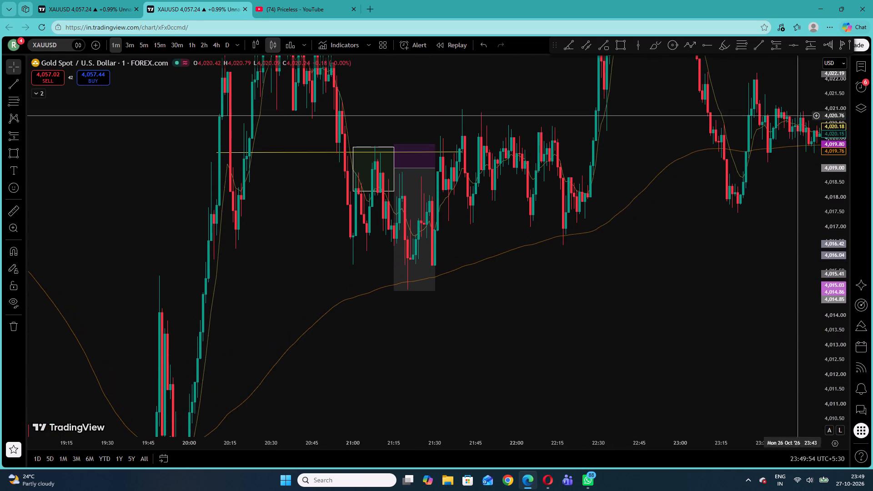
pyautogui.moveTo(440, 80); pyautogui.dragTo(558, 182)
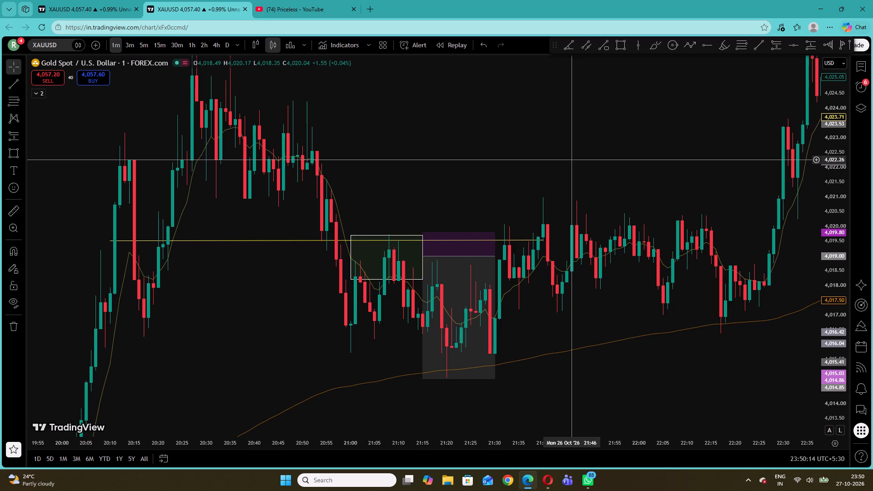
# Delete the 26 October short position spanning 21:15 to 21:30.
pyautogui.click(455, 284)
pyautogui.click(592, 67)
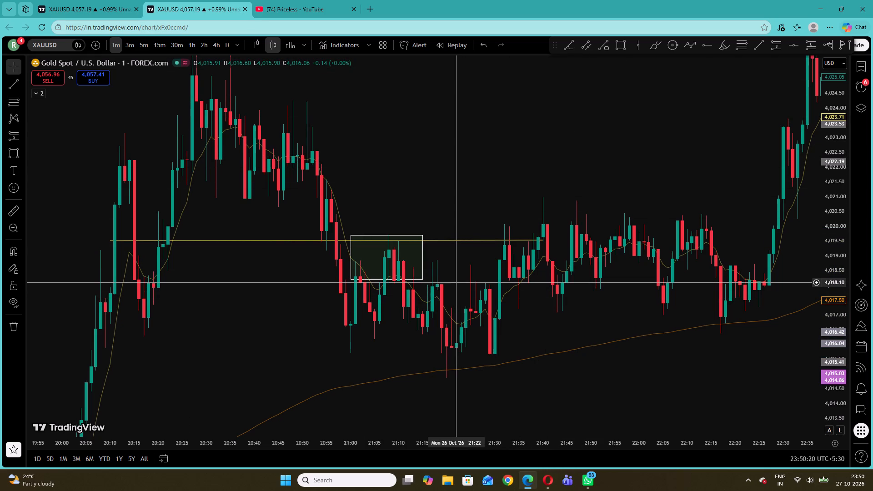
# Lower the yellow trend line through the 21:00–21:15 rectangle to about 4,018.88, spanning 20:10 to 21:40.
pyautogui.click(420, 257)
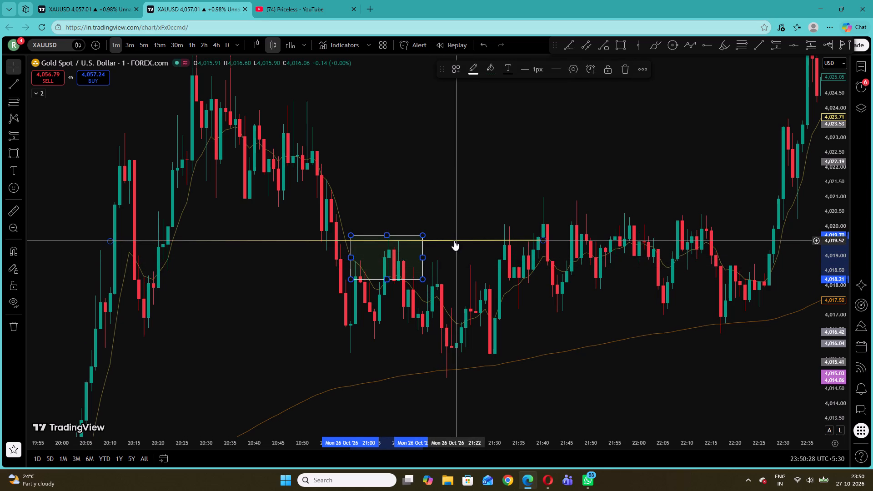
pyautogui.moveTo(454, 240); pyautogui.dragTo(453, 259)
pyautogui.click(424, 249)
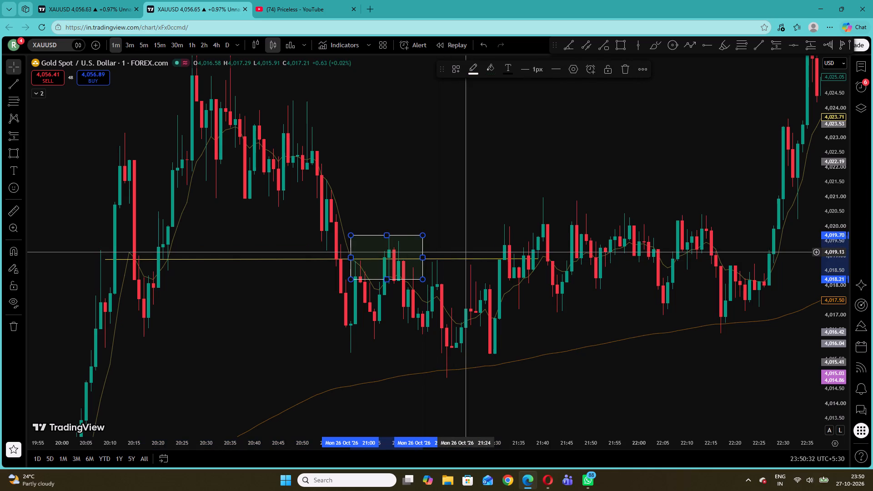
pyautogui.click(465, 259)
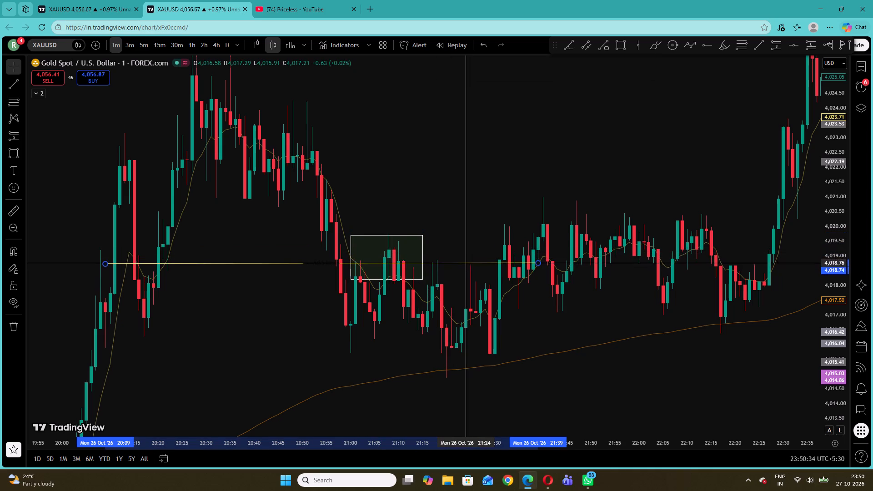
pyautogui.click(421, 251)
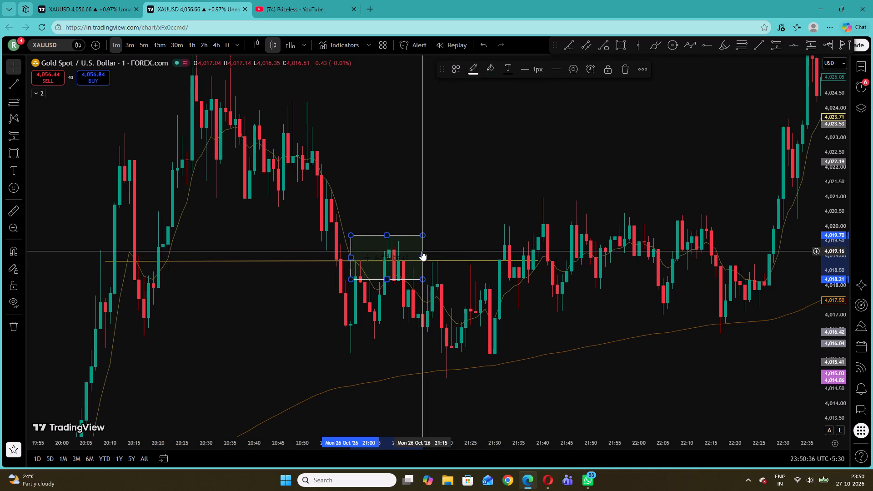
pyautogui.click(447, 261)
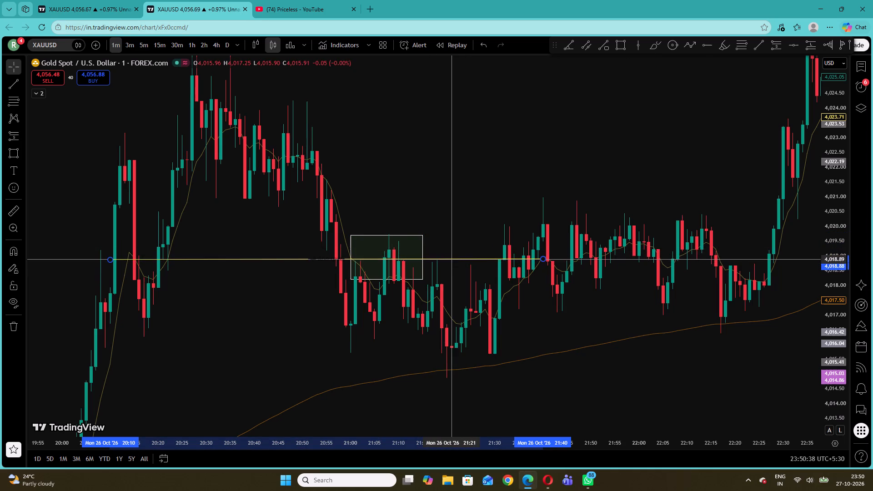
pyautogui.click(465, 199)
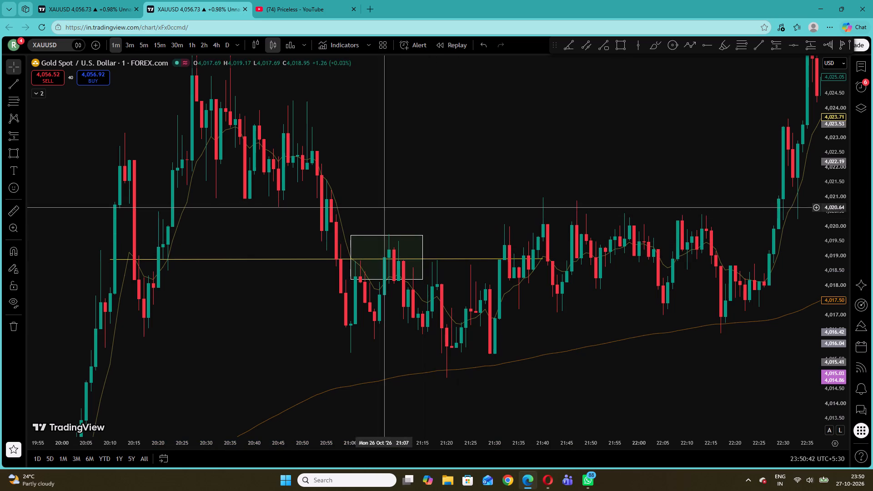
# Place a short position from 21:10 to 21:35 with entry at 4,018.89, stop at 4,019.72 and target at 4,014.84.
pyautogui.click(22, 138)
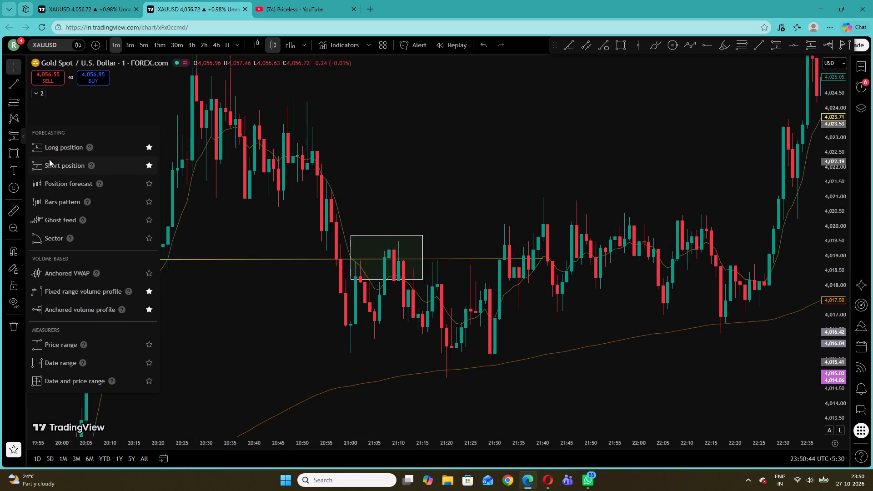
pyautogui.click(50, 162)
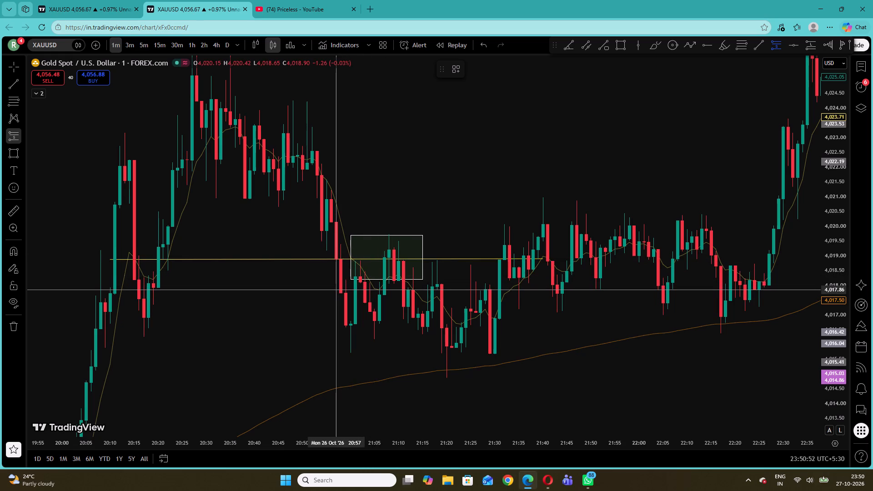
pyautogui.click(401, 259)
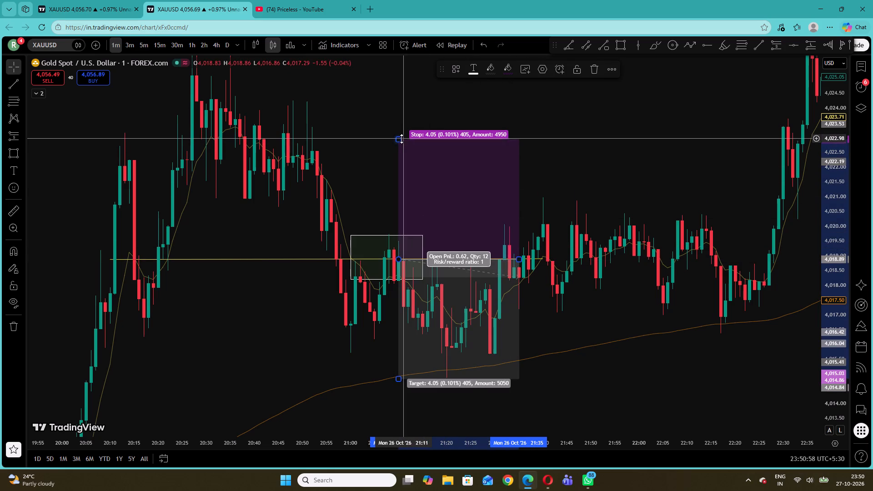
pyautogui.moveTo(401, 140); pyautogui.dragTo(416, 236)
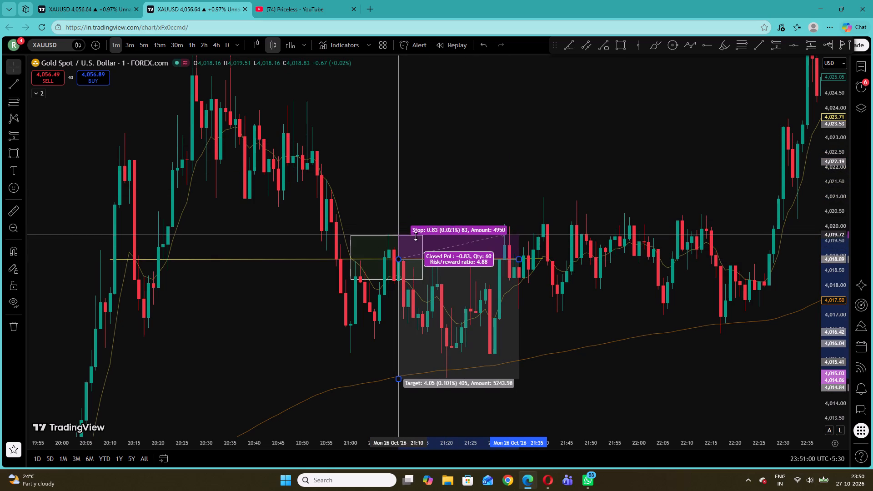
pyautogui.moveTo(416, 236); pyautogui.dragTo(417, 235)
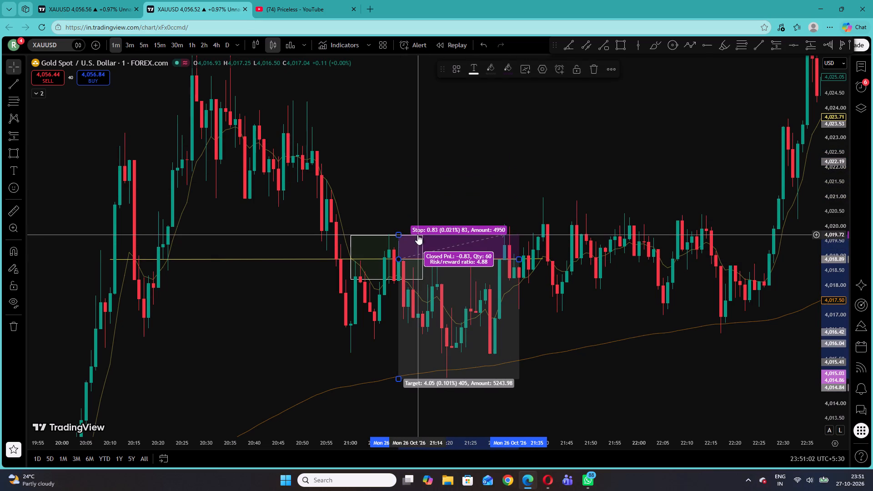
# Examine the 21:10 short position's entry, stop and target levels against the surrounding 1-minute candles.
pyautogui.moveTo(322, 360); pyautogui.dragTo(321, 337)
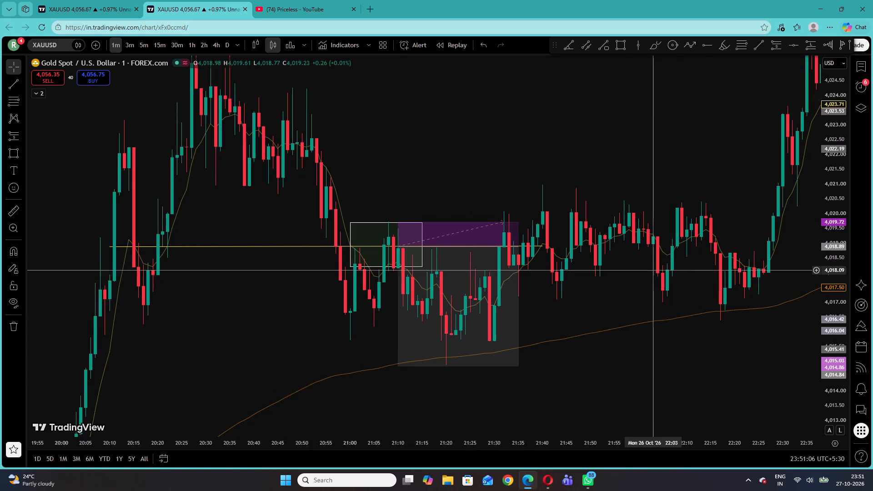
pyautogui.moveTo(651, 277); pyautogui.dragTo(680, 347)
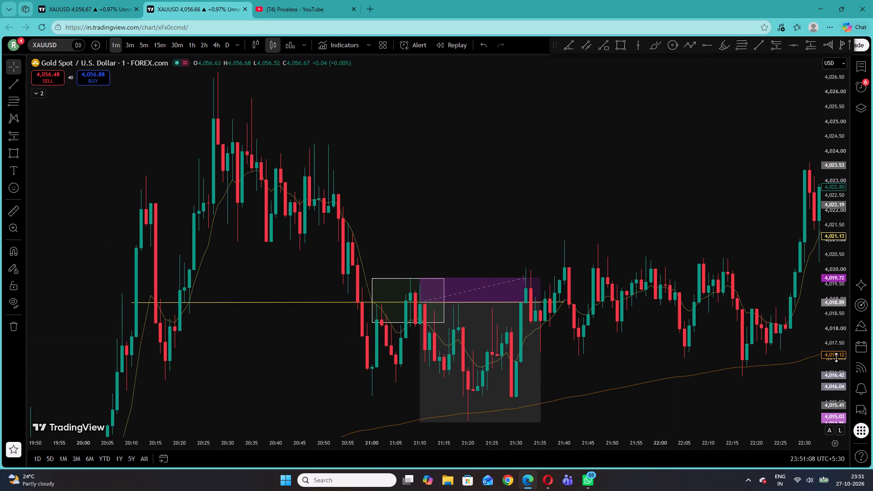
pyautogui.moveTo(835, 360); pyautogui.dragTo(835, 191)
pyautogui.moveTo(654, 363); pyautogui.dragTo(669, 269)
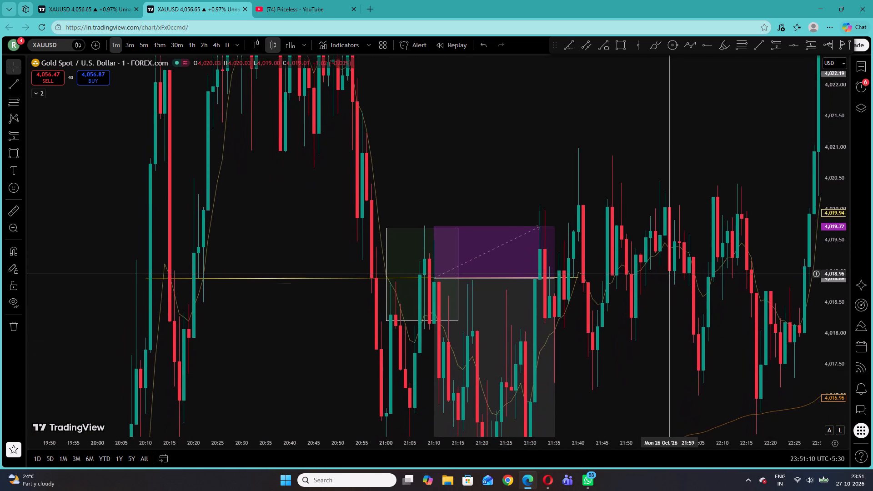
pyautogui.moveTo(669, 269); pyautogui.dragTo(669, 269)
pyautogui.moveTo(846, 357); pyautogui.dragTo(839, 181)
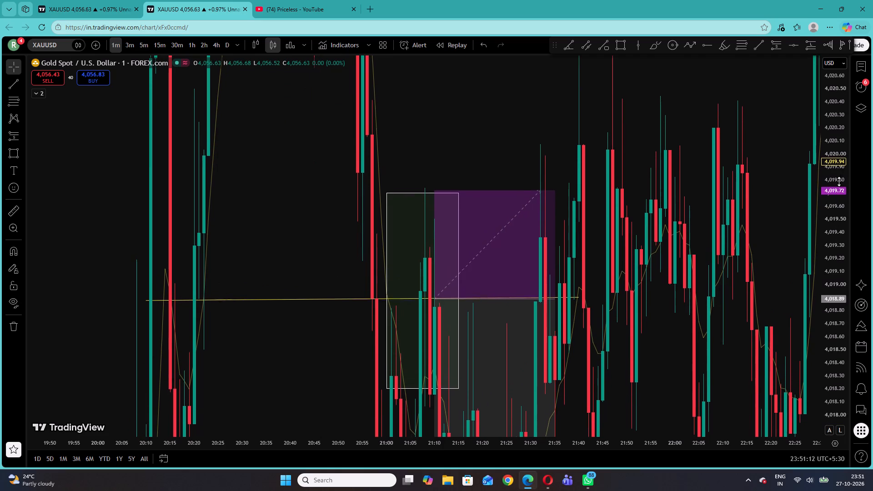
pyautogui.moveTo(839, 181); pyautogui.dragTo(774, 370)
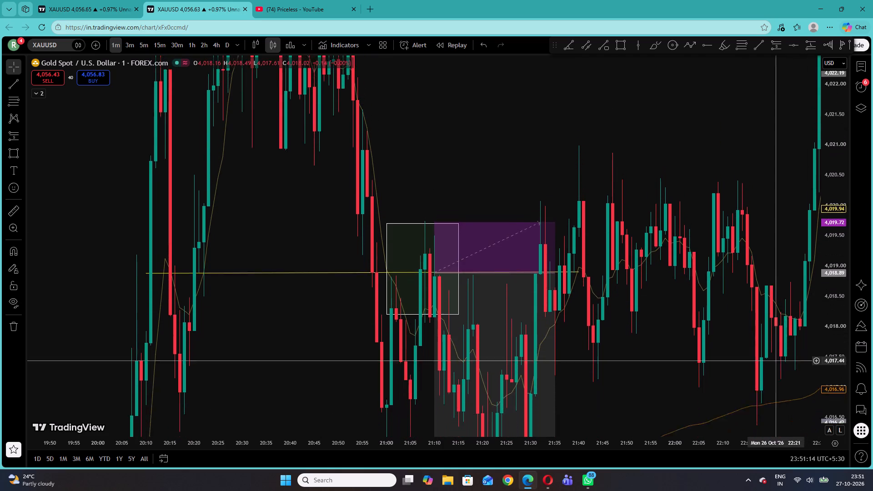
pyautogui.moveTo(774, 370); pyautogui.dragTo(765, 403)
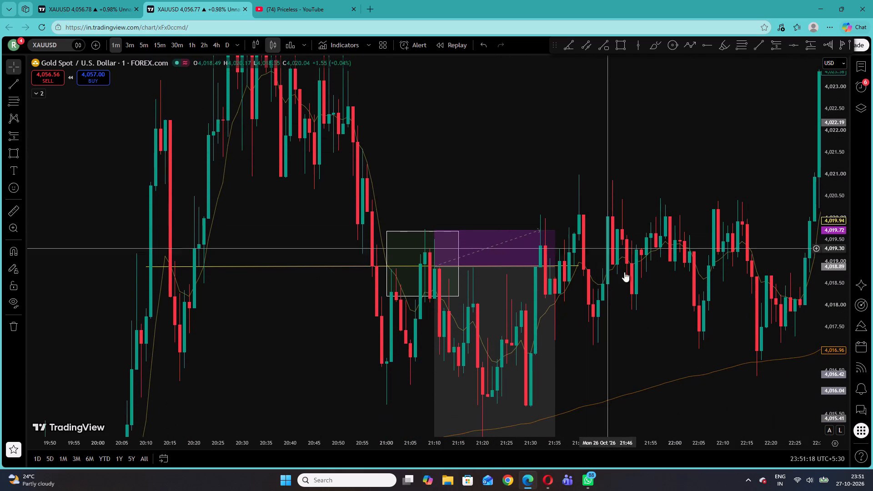
pyautogui.moveTo(642, 315); pyautogui.dragTo(631, 265)
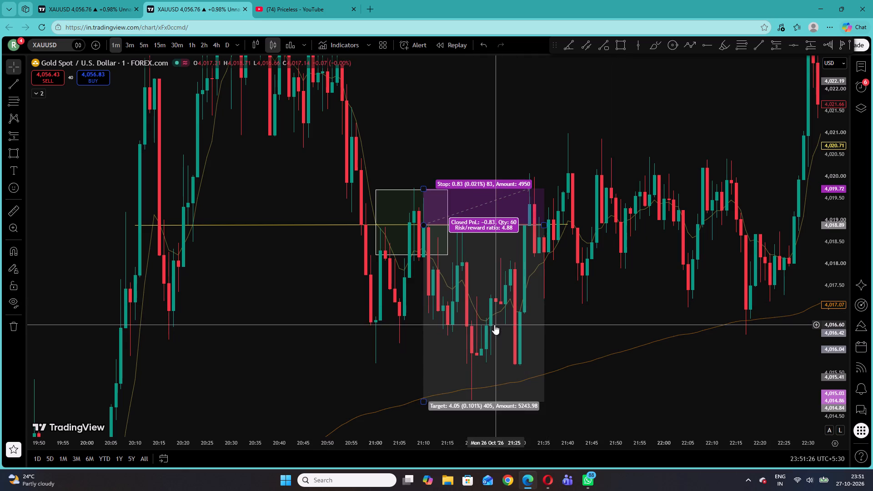
pyautogui.moveTo(829, 219); pyautogui.dragTo(828, 332)
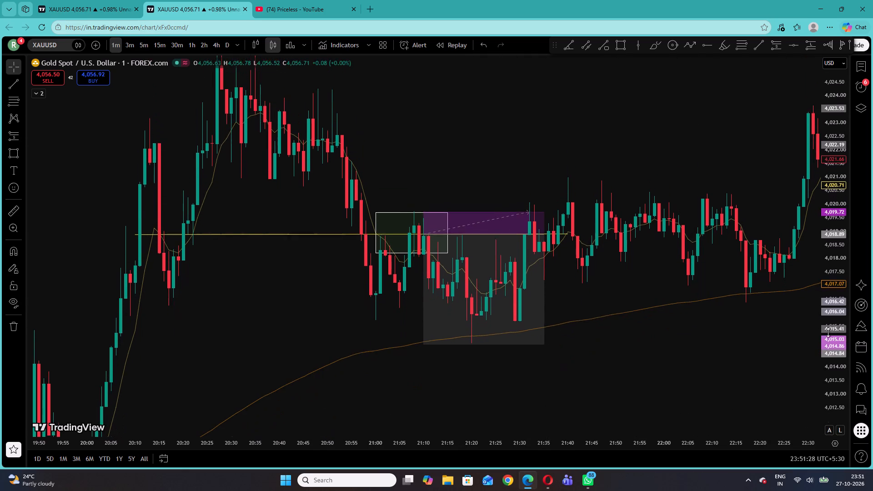
pyautogui.moveTo(828, 332); pyautogui.dragTo(826, 331)
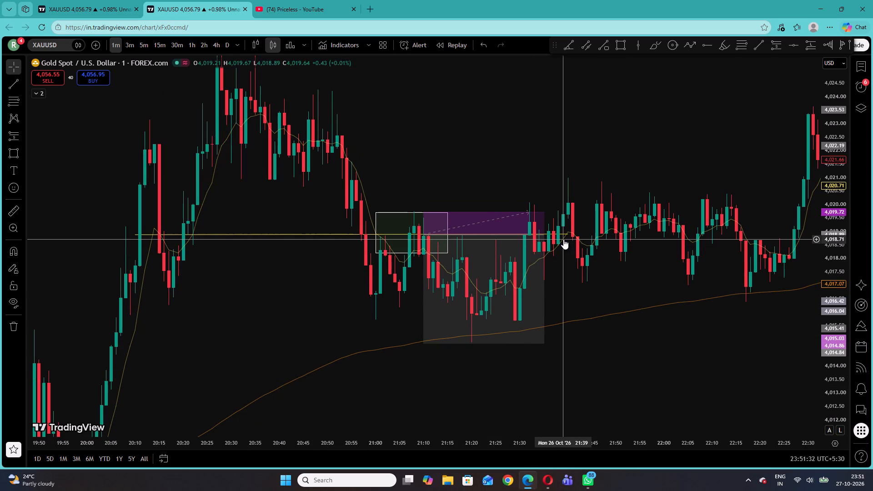
pyautogui.click(472, 172)
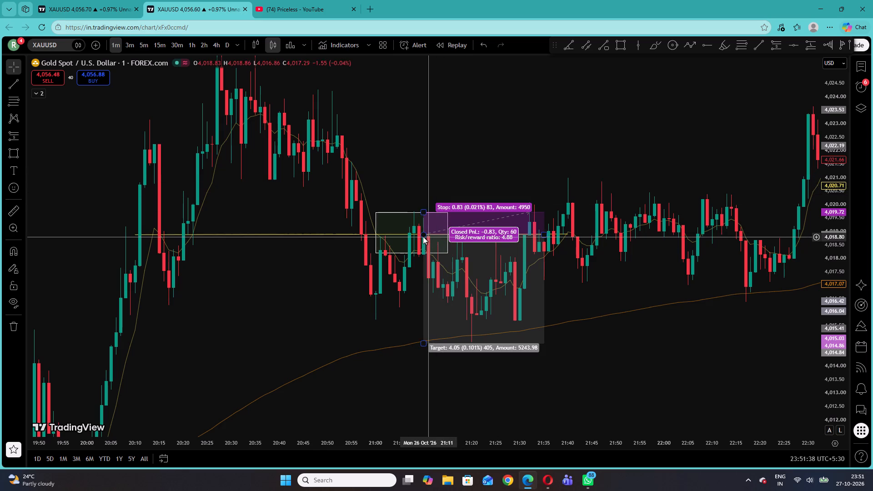
# Move the 21:10 short position's entry to 4,018.17 and its stop to 4,018.87.
pyautogui.moveTo(423, 234); pyautogui.dragTo(423, 254)
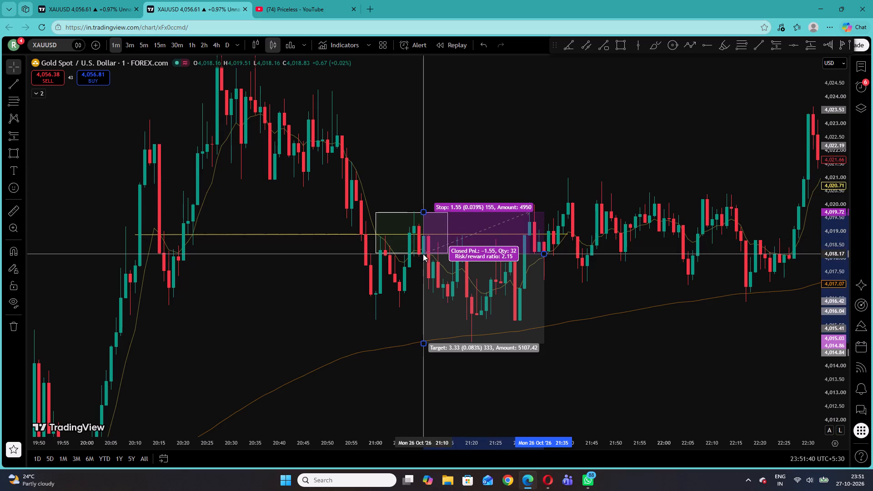
pyautogui.moveTo(423, 254); pyautogui.dragTo(424, 254)
pyautogui.moveTo(426, 212); pyautogui.dragTo(425, 229)
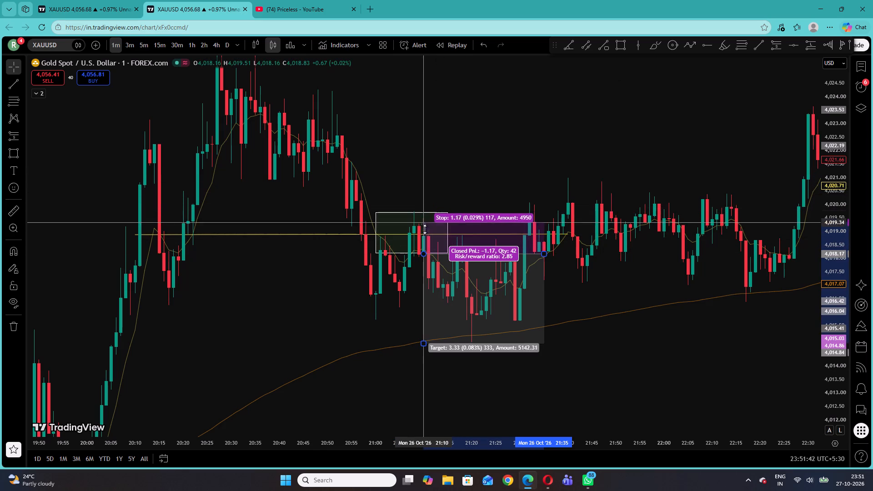
pyautogui.moveTo(425, 229); pyautogui.dragTo(426, 235)
pyautogui.click(426, 320)
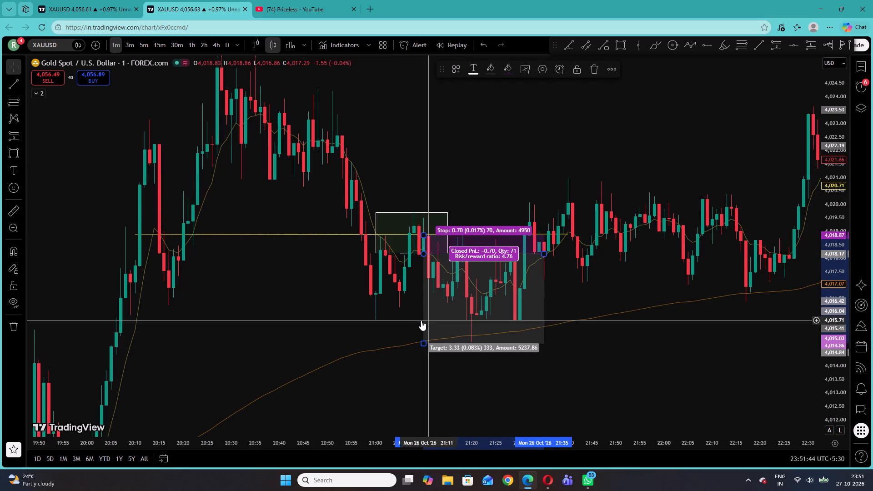
pyautogui.click(355, 344)
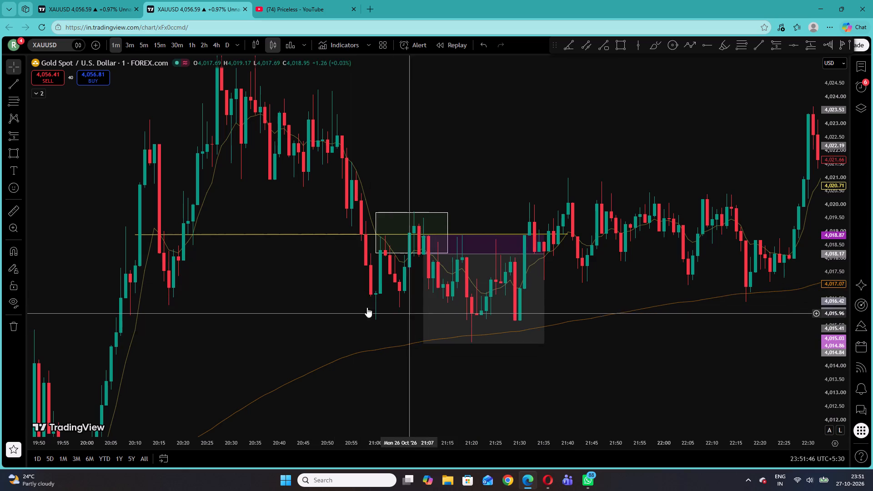
# Examine the 26 October 1-minute price action and marked setups backwards from the 21:10 short position to about 14:15.
pyautogui.moveTo(361, 307); pyautogui.dragTo(600, 190)
pyautogui.moveTo(453, 281); pyautogui.dragTo(750, 239)
pyautogui.moveTo(838, 238); pyautogui.dragTo(836, 275)
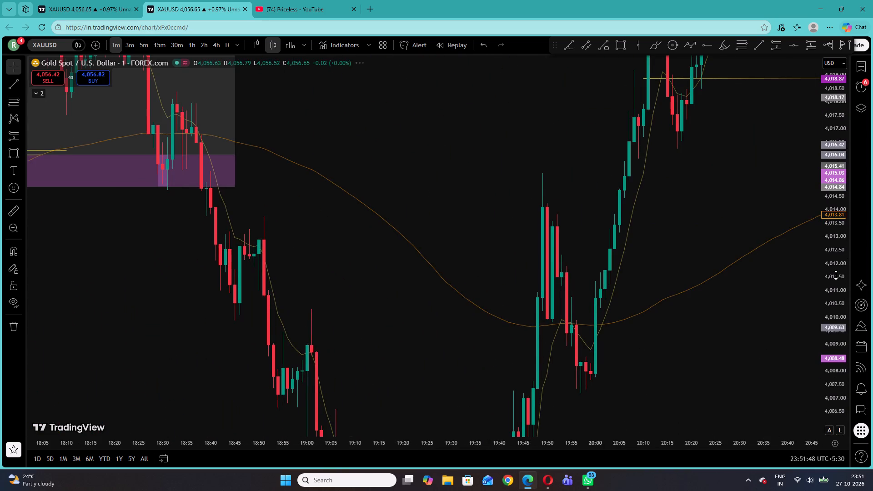
pyautogui.moveTo(836, 275); pyautogui.dragTo(827, 306)
pyautogui.moveTo(328, 257); pyautogui.dragTo(707, 312)
pyautogui.moveTo(442, 301); pyautogui.dragTo(552, 335)
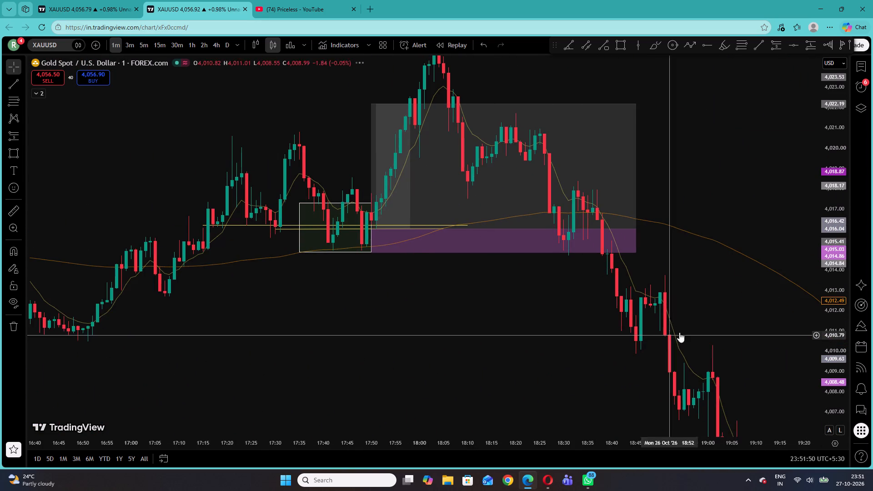
pyautogui.moveTo(834, 313); pyautogui.dragTo(838, 267)
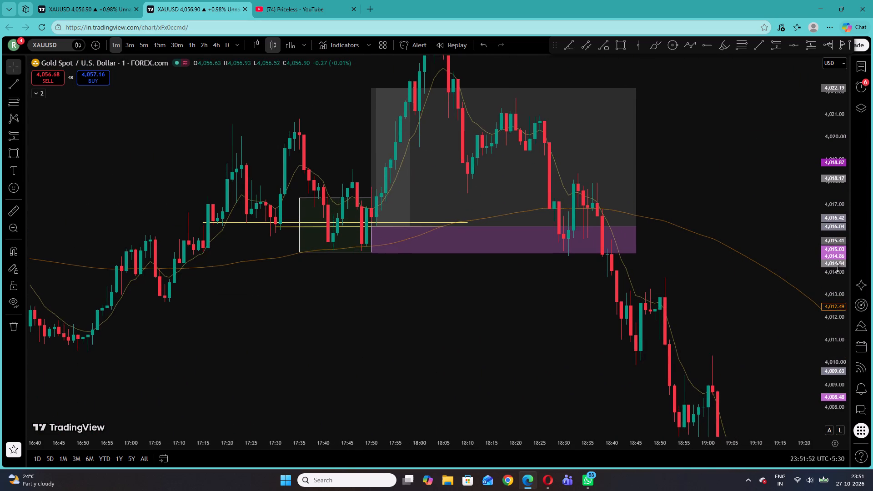
pyautogui.moveTo(838, 267); pyautogui.dragTo(838, 253)
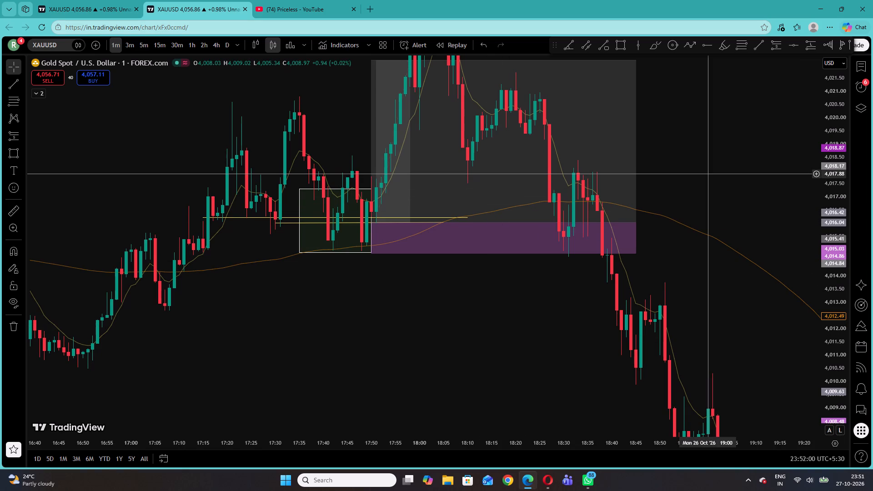
pyautogui.moveTo(823, 215); pyautogui.dragTo(824, 272)
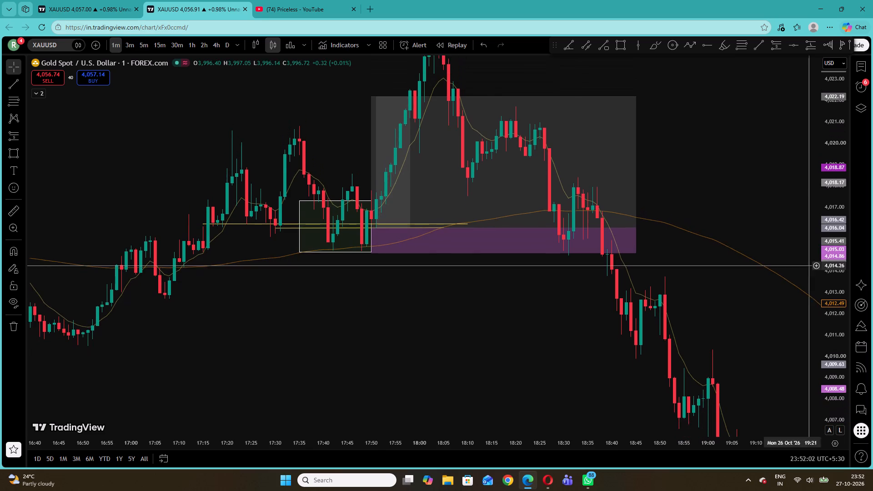
pyautogui.moveTo(468, 314); pyautogui.dragTo(545, 308)
pyautogui.moveTo(302, 310); pyautogui.dragTo(561, 301)
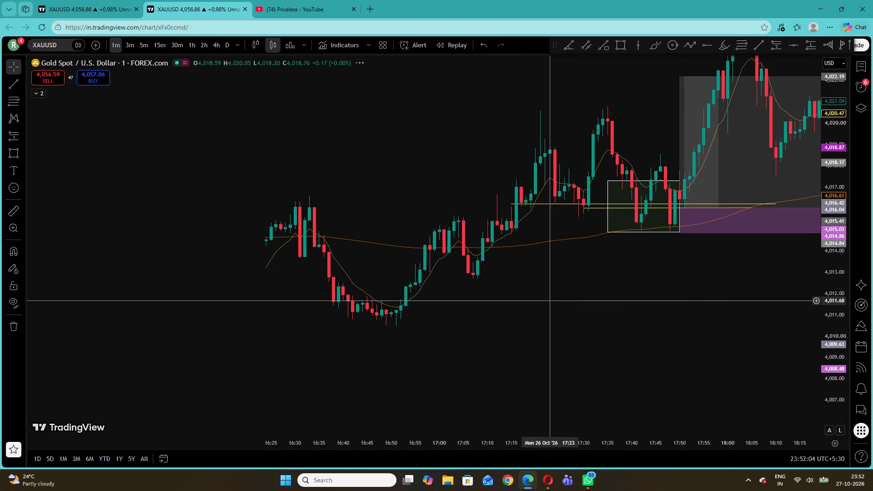
pyautogui.moveTo(367, 203); pyautogui.dragTo(503, 196)
pyautogui.moveTo(340, 146); pyautogui.dragTo(532, 154)
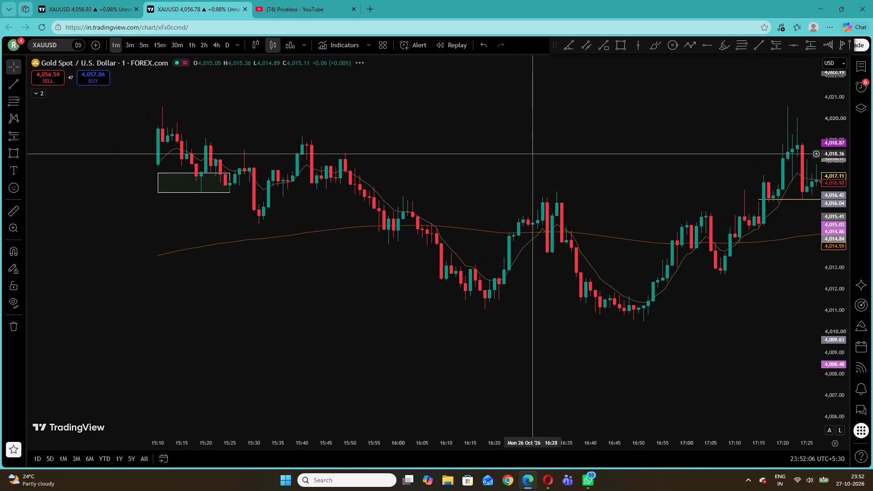
pyautogui.moveTo(291, 120); pyautogui.dragTo(451, 123)
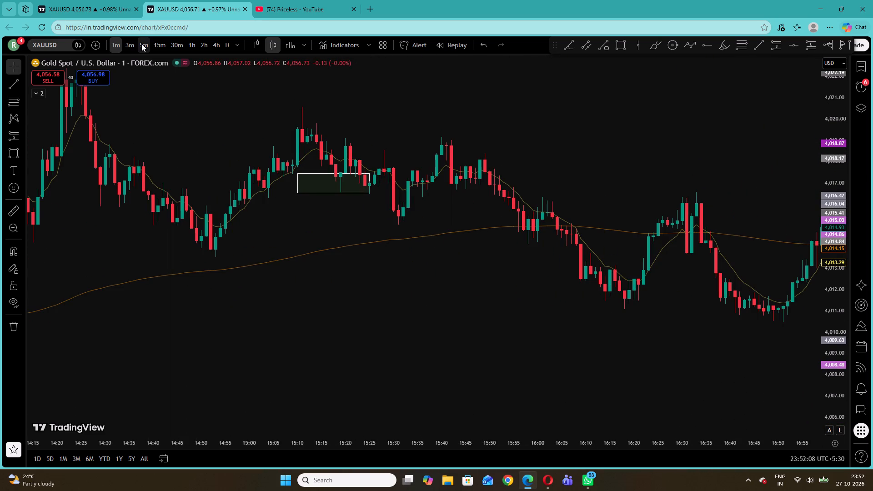
# Switch the XAUUSD chart to the 5-minute timeframe and reset the chart view to the latest candles.
pyautogui.click(141, 44)
pyautogui.rightClick(513, 116)
pyautogui.click(537, 127)
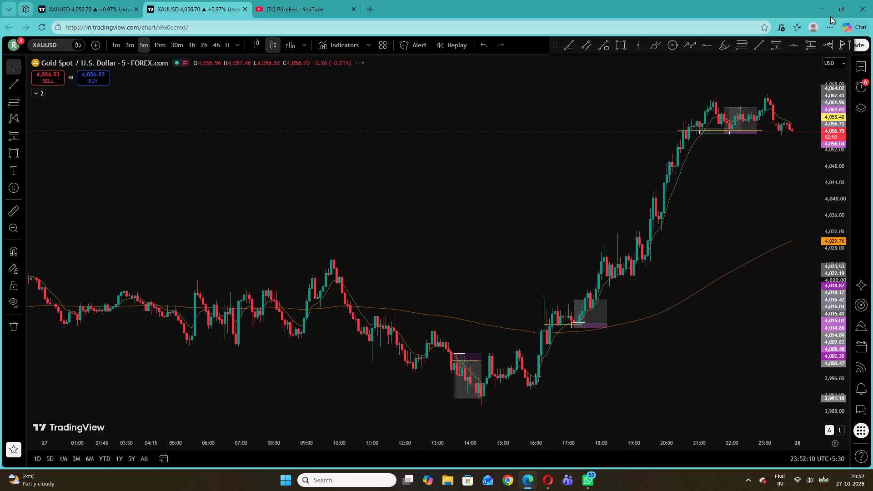
# Minimise the browser window to show the desktop.
pyautogui.click(809, 9)
pyautogui.click(822, 3)
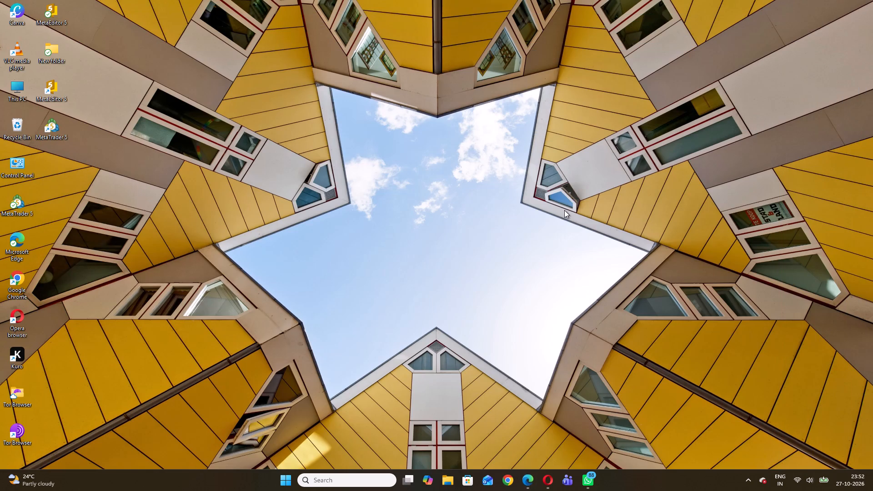